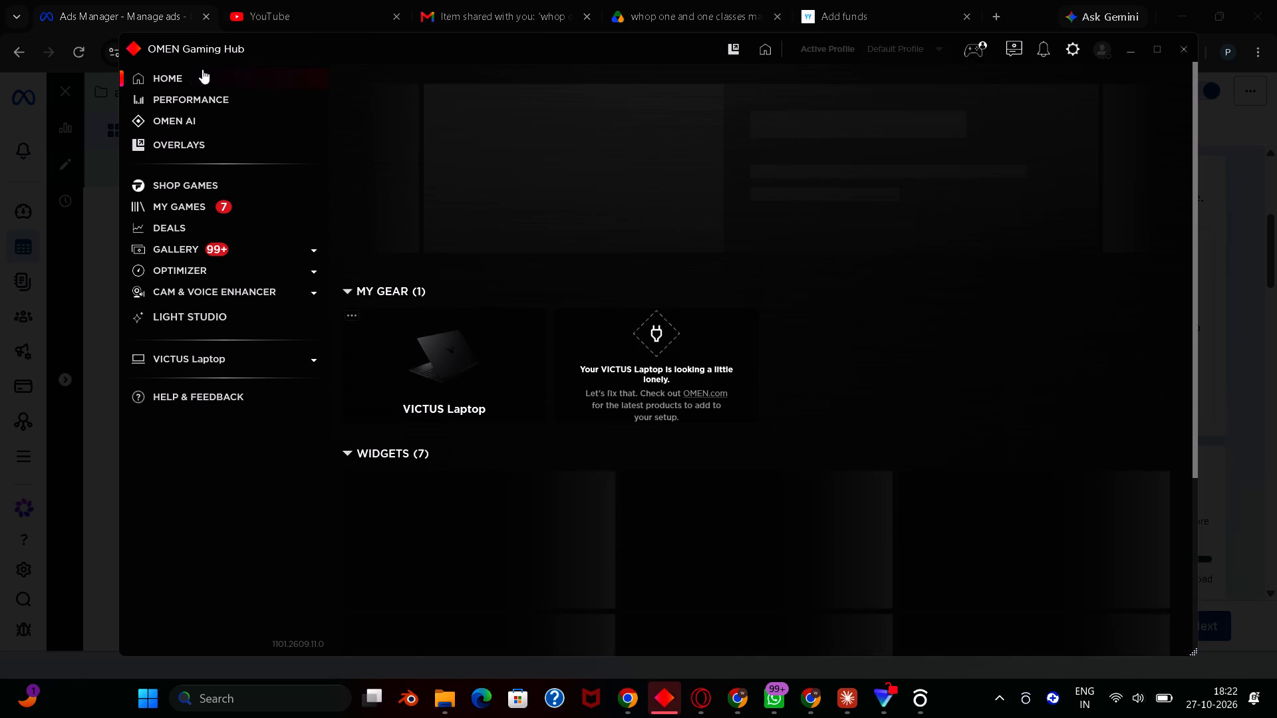
# Open the laptop's performance settings page.
pyautogui.click(181, 94)
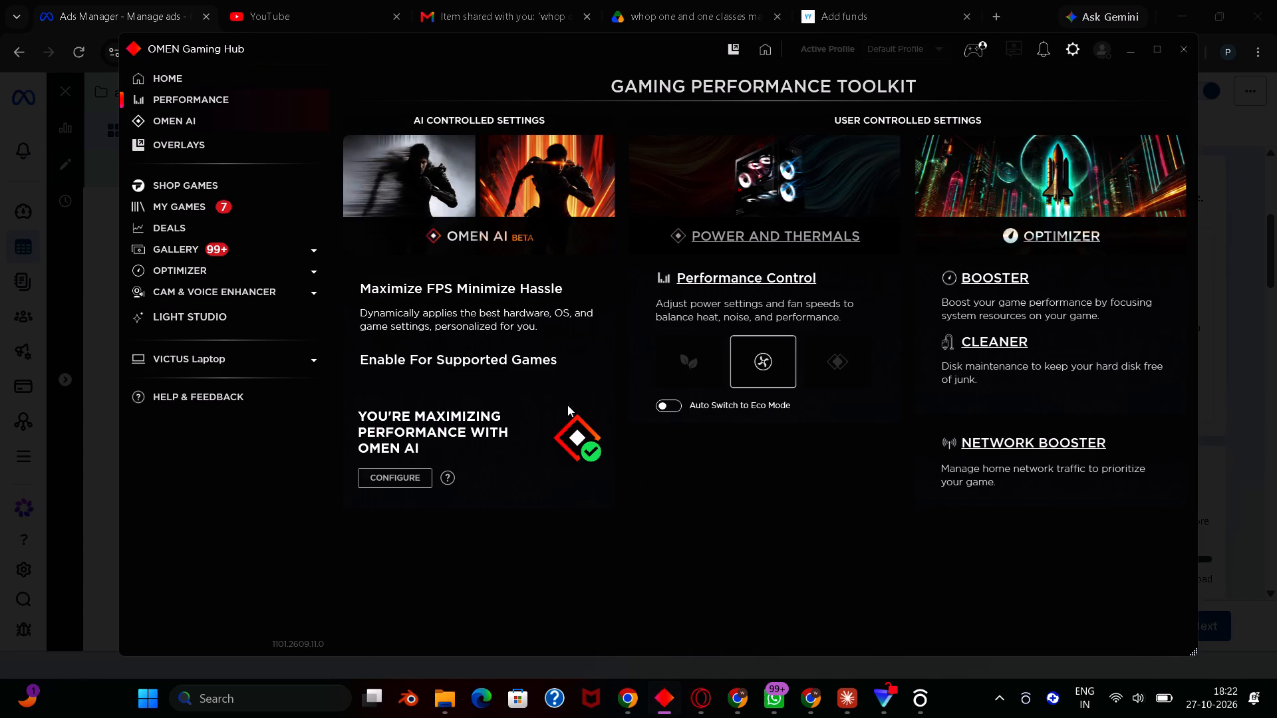
# Set the laptop's fan speed to Auto in Performance Control, then return to the Connect WhatsApp dialog in Ads Manager.
pyautogui.click(720, 280)
pyautogui.moveTo(788, 481); pyautogui.dragTo(670, 443)
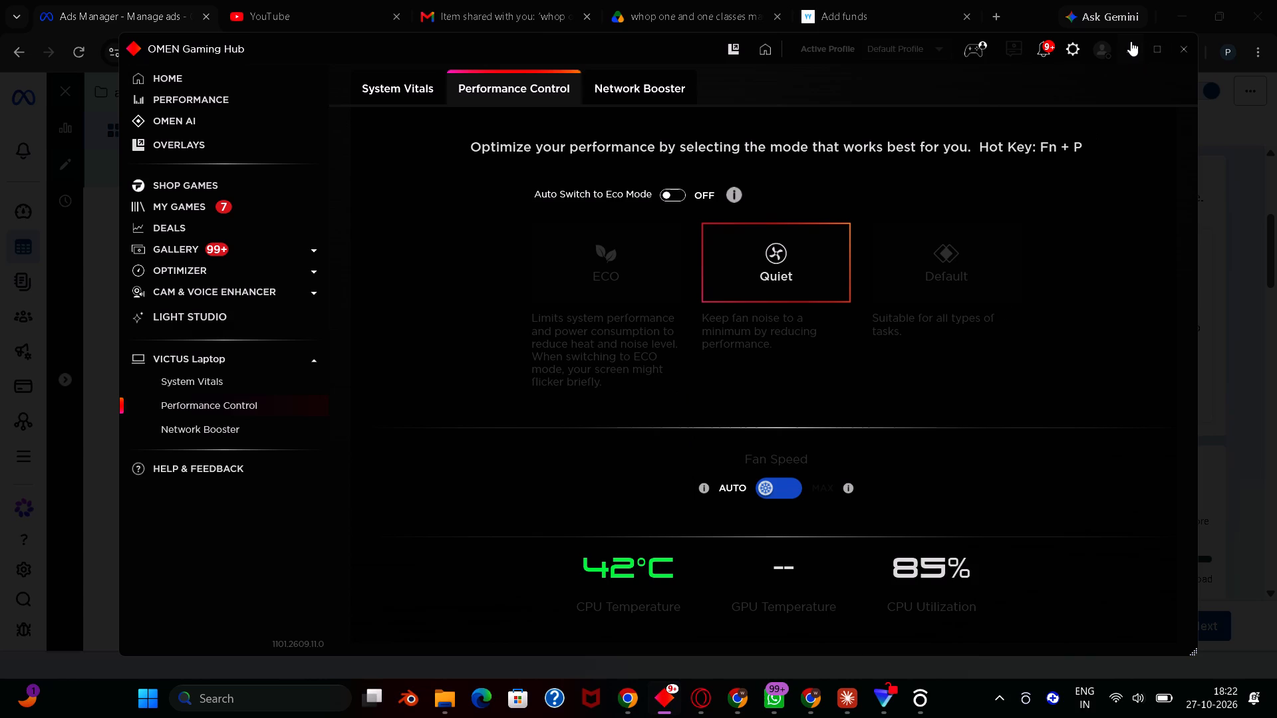
pyautogui.click(1131, 41)
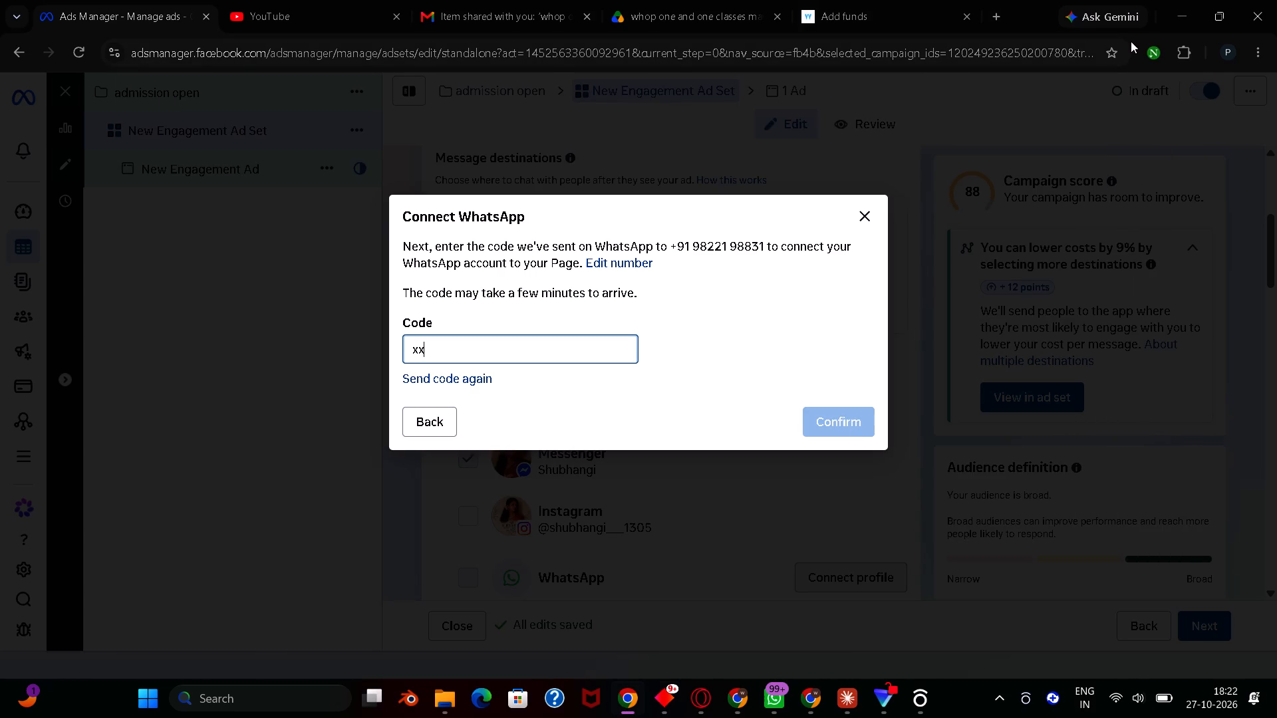
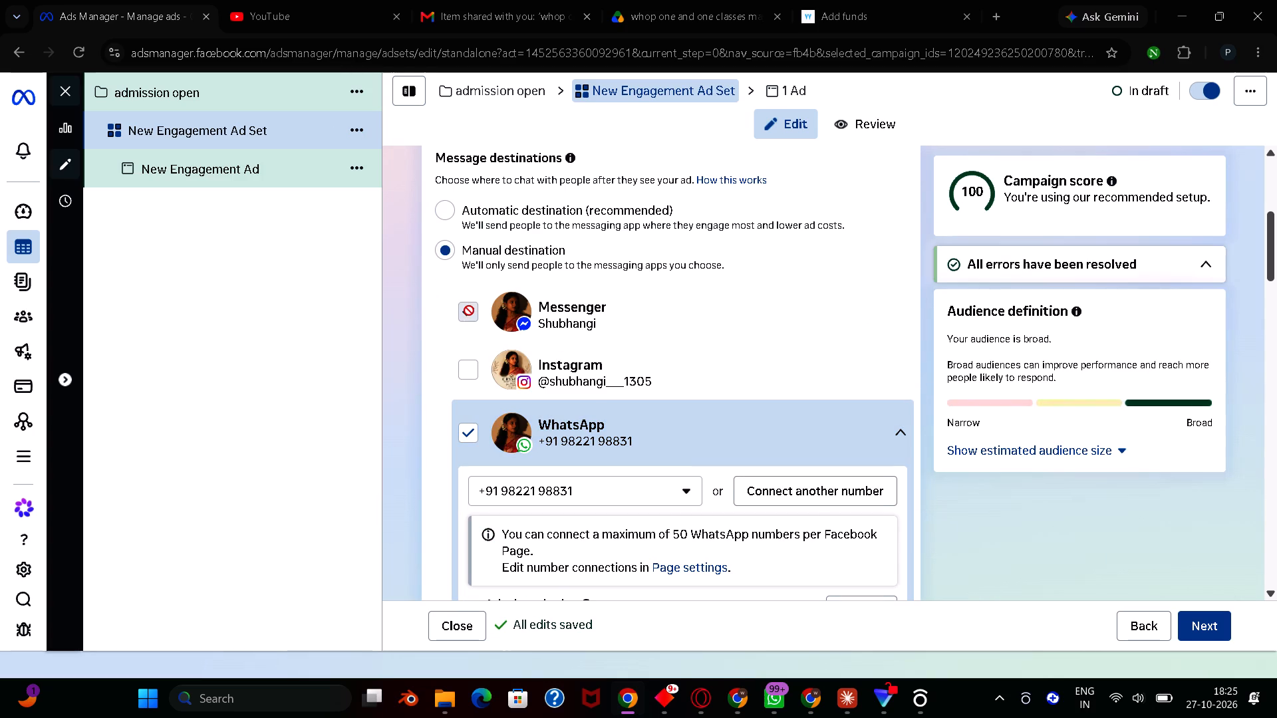
# Review the ad set's WhatsApp destination, performance goal, and budget and schedule settings.
pyautogui.scroll(-2, 688, 515)
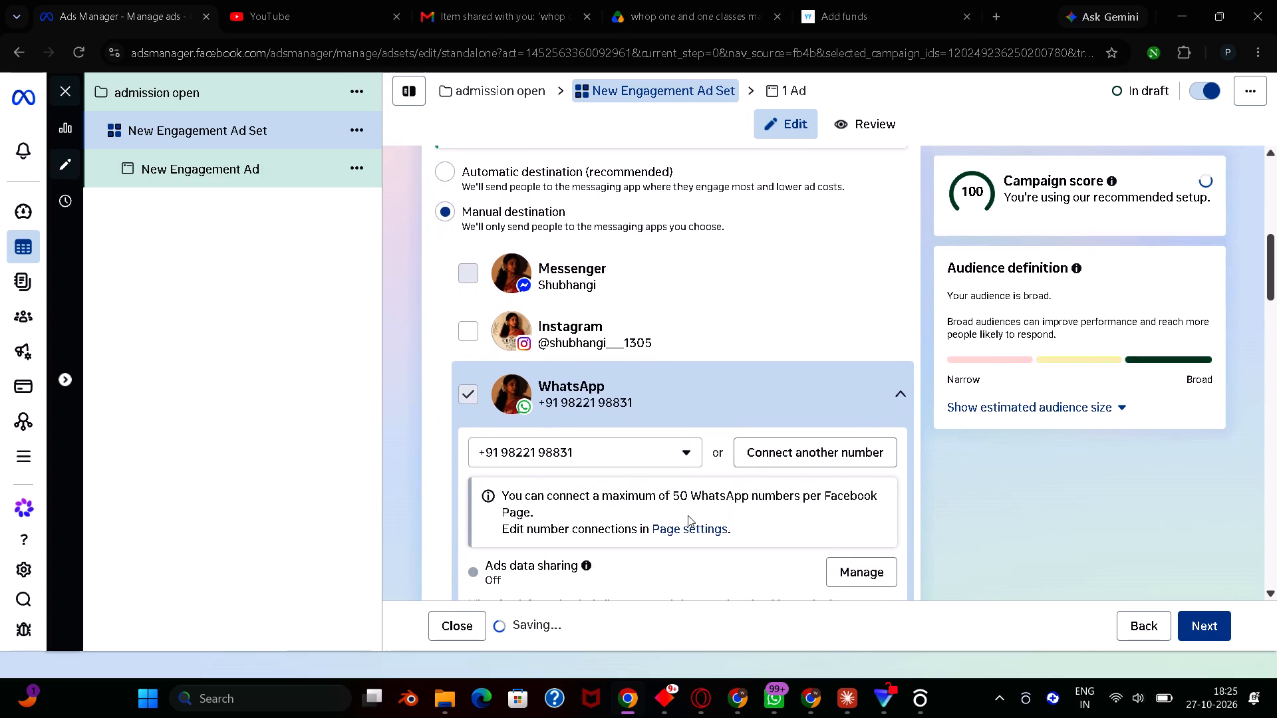
pyautogui.hscroll(1, 688, 515)
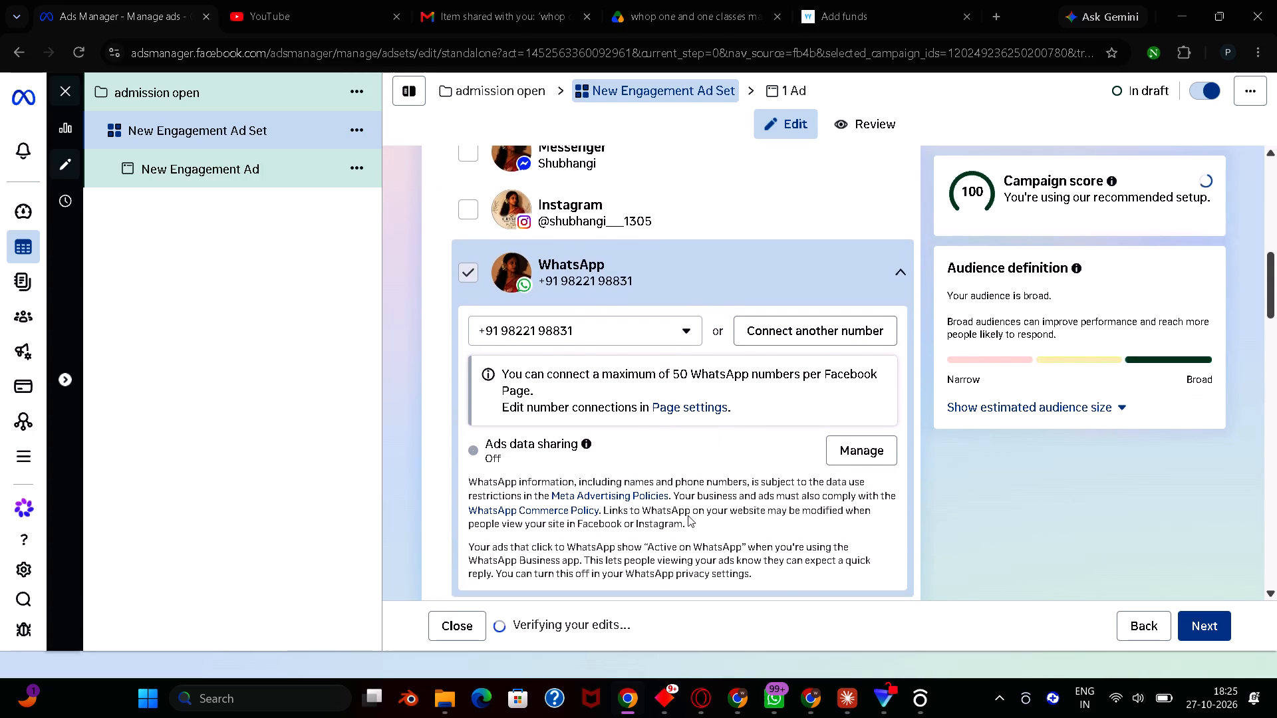
pyautogui.hscroll(1, 688, 515)
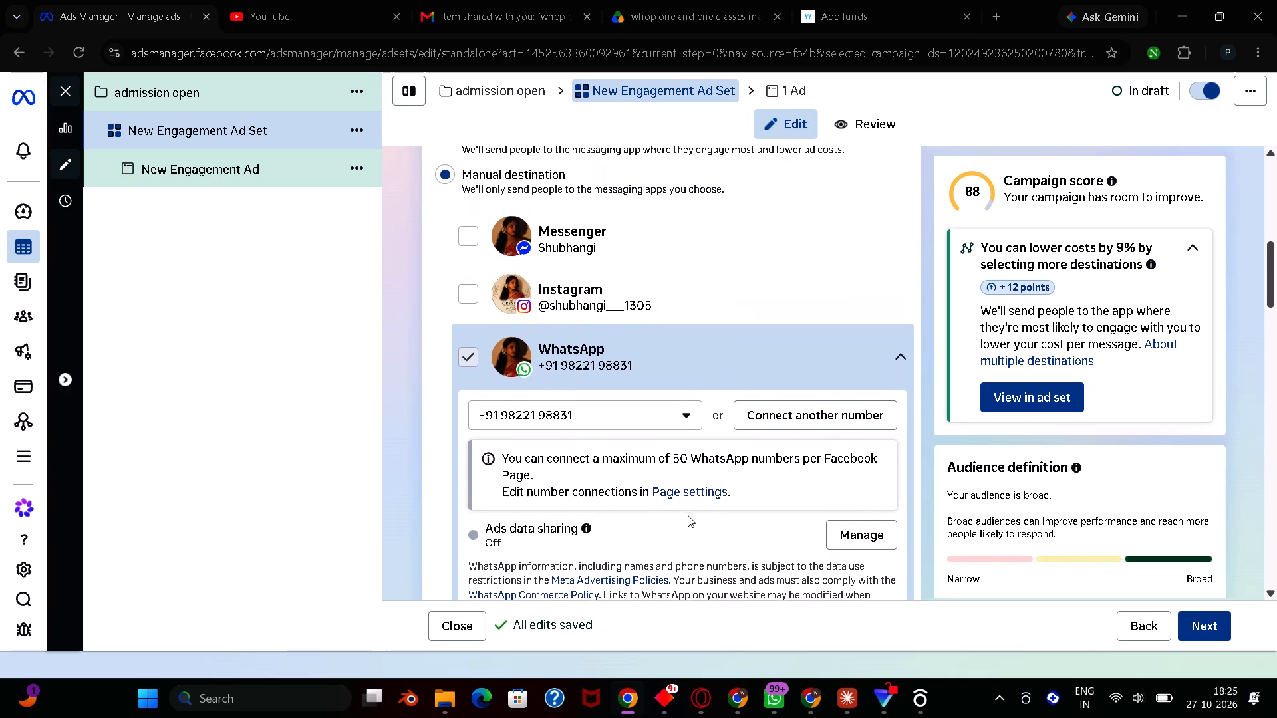
pyautogui.hscroll(2, 688, 515)
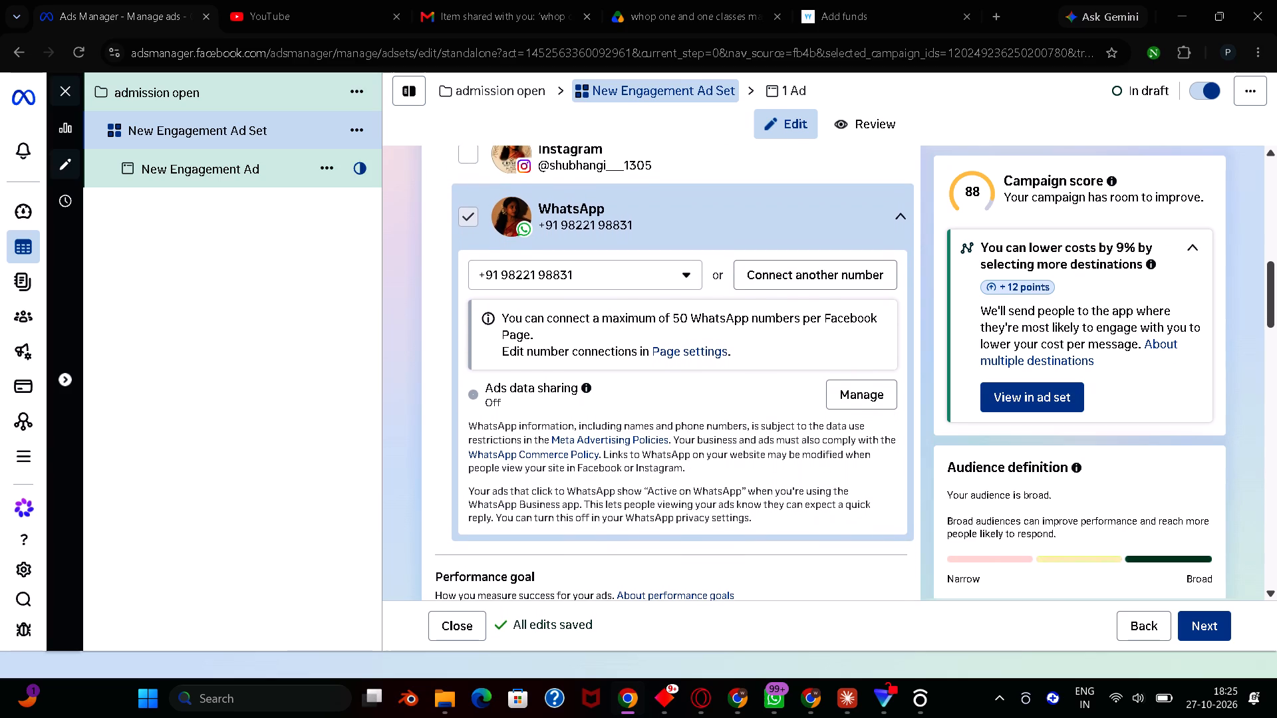
pyautogui.hscroll(1, 688, 515)
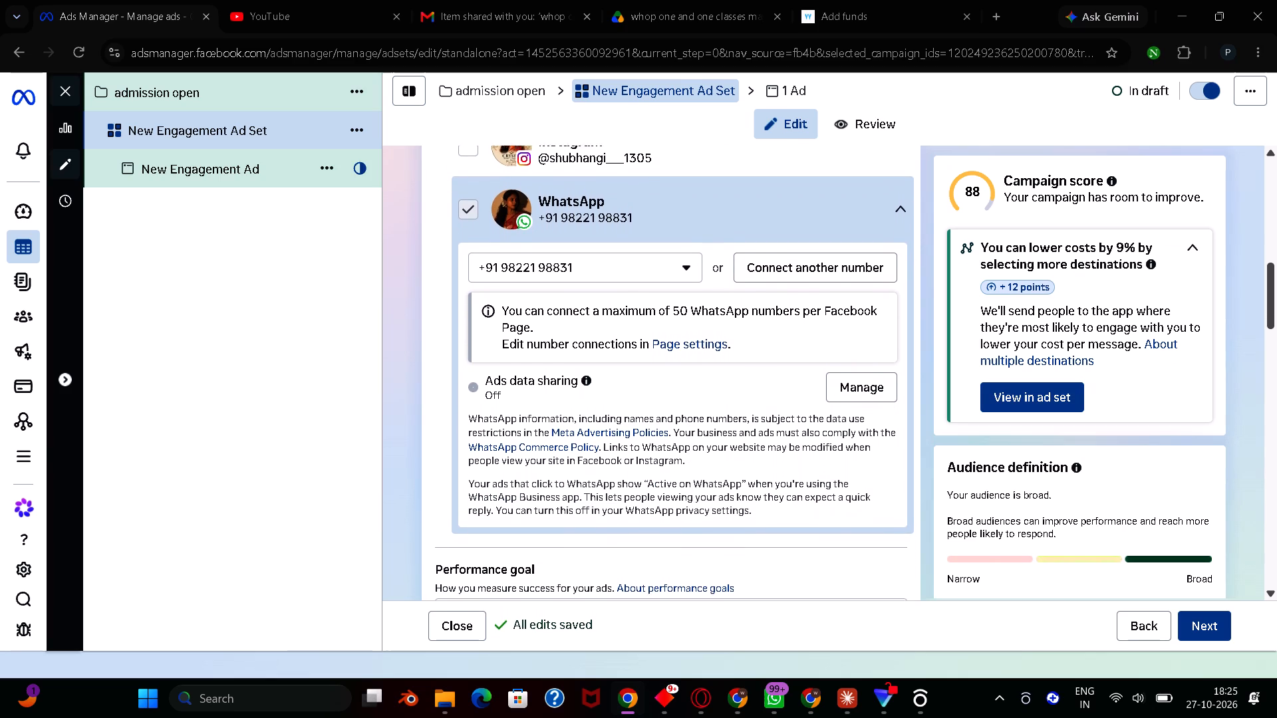
pyautogui.hscroll(7, 688, 515)
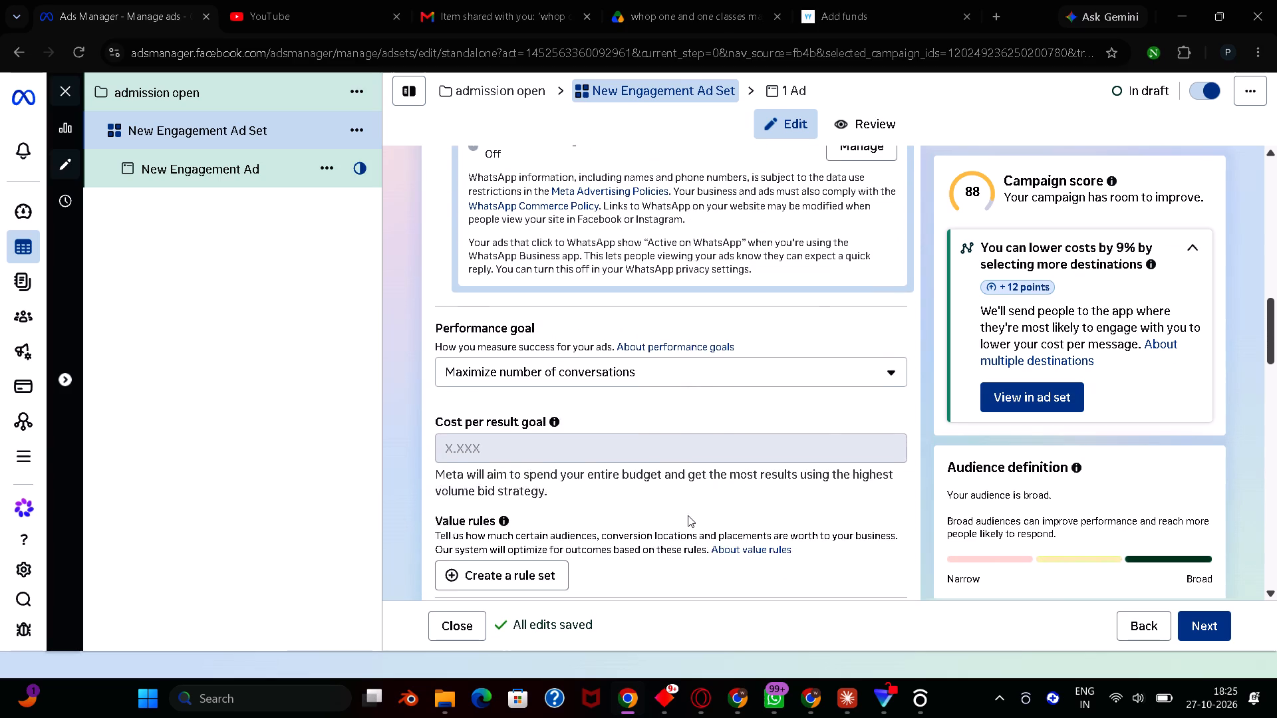
pyautogui.hscroll(6, 688, 515)
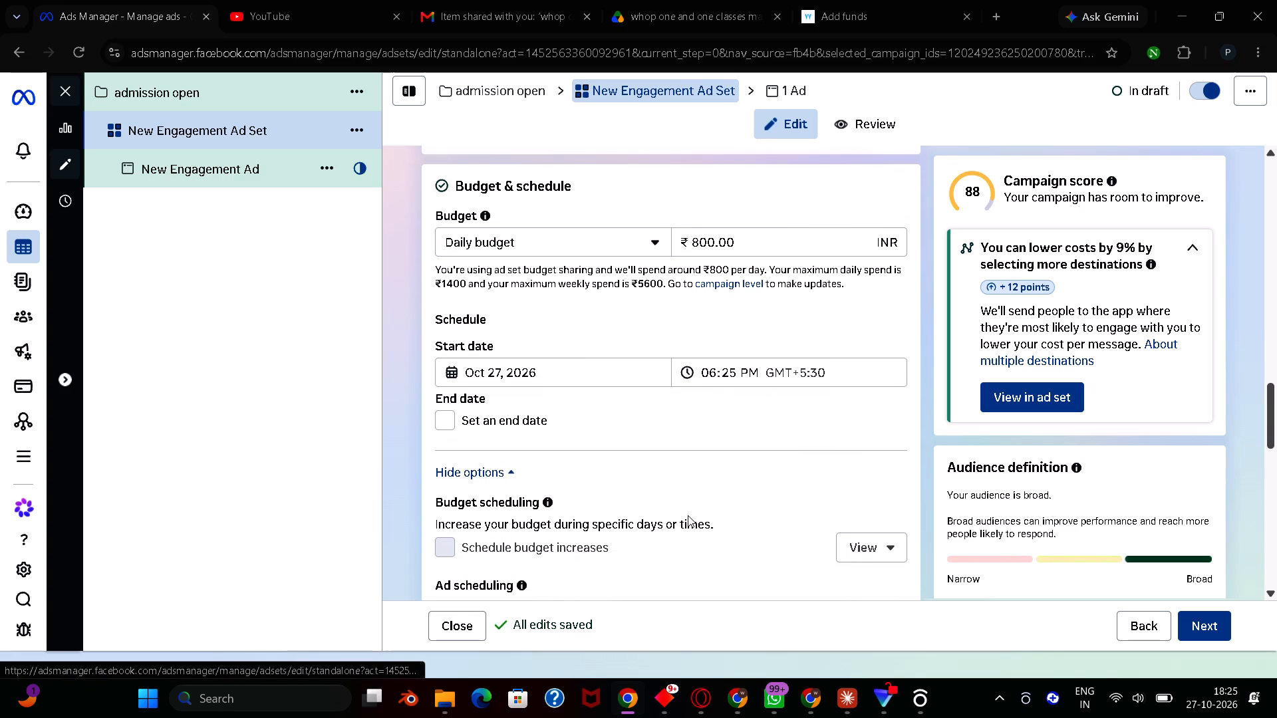
pyautogui.hscroll(1, 688, 515)
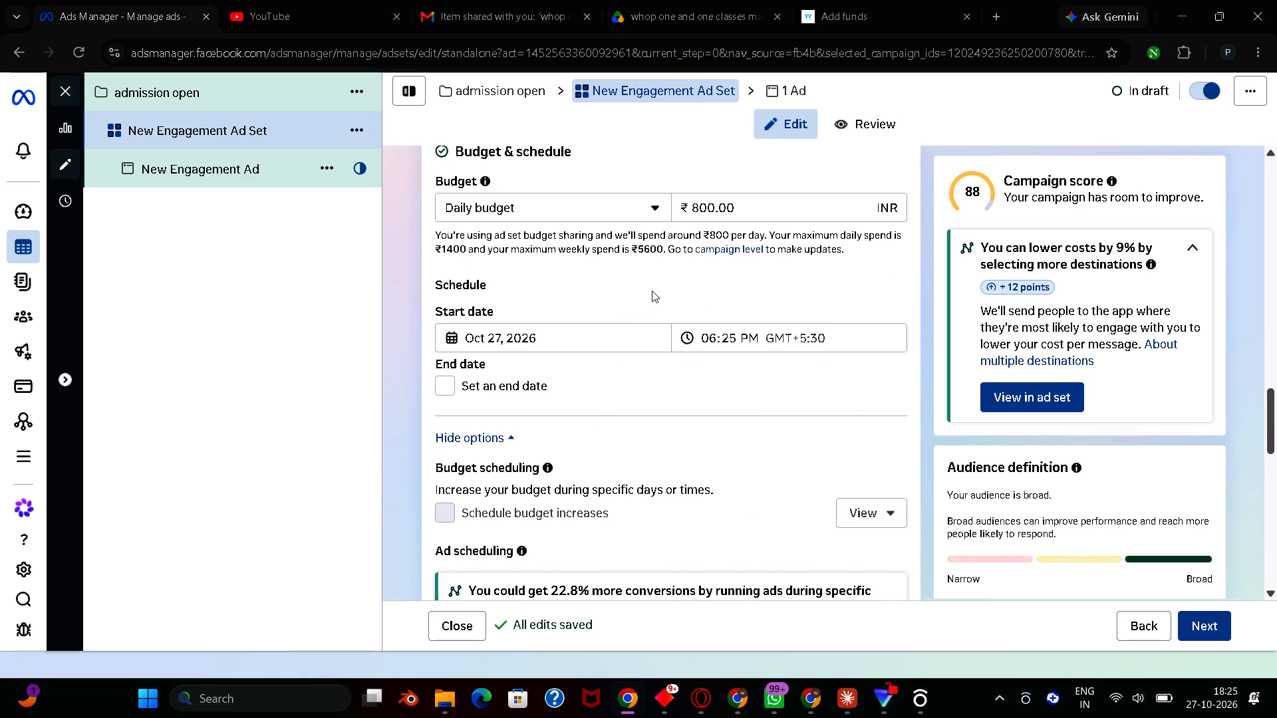
# Review the ad set's WhatsApp, performance goal, value rules, live video and budget settings.
pyautogui.scroll(3, 631, 330)
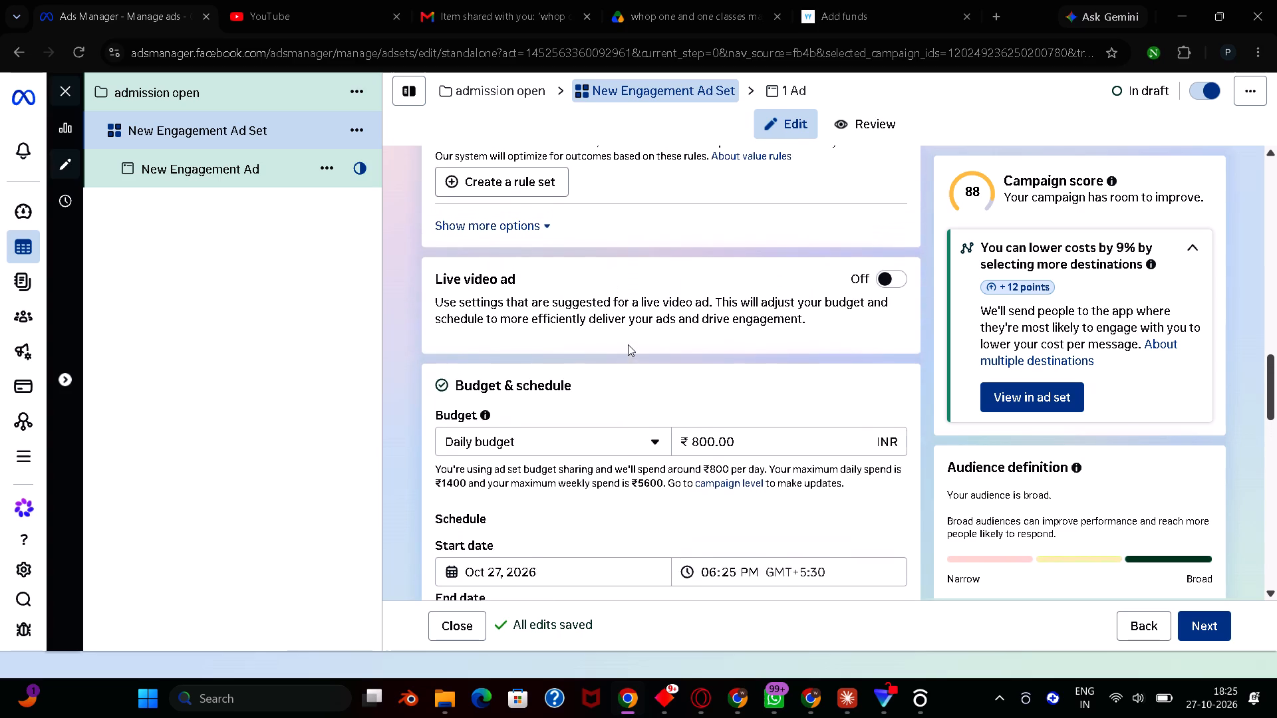
pyautogui.scroll(1, 628, 344)
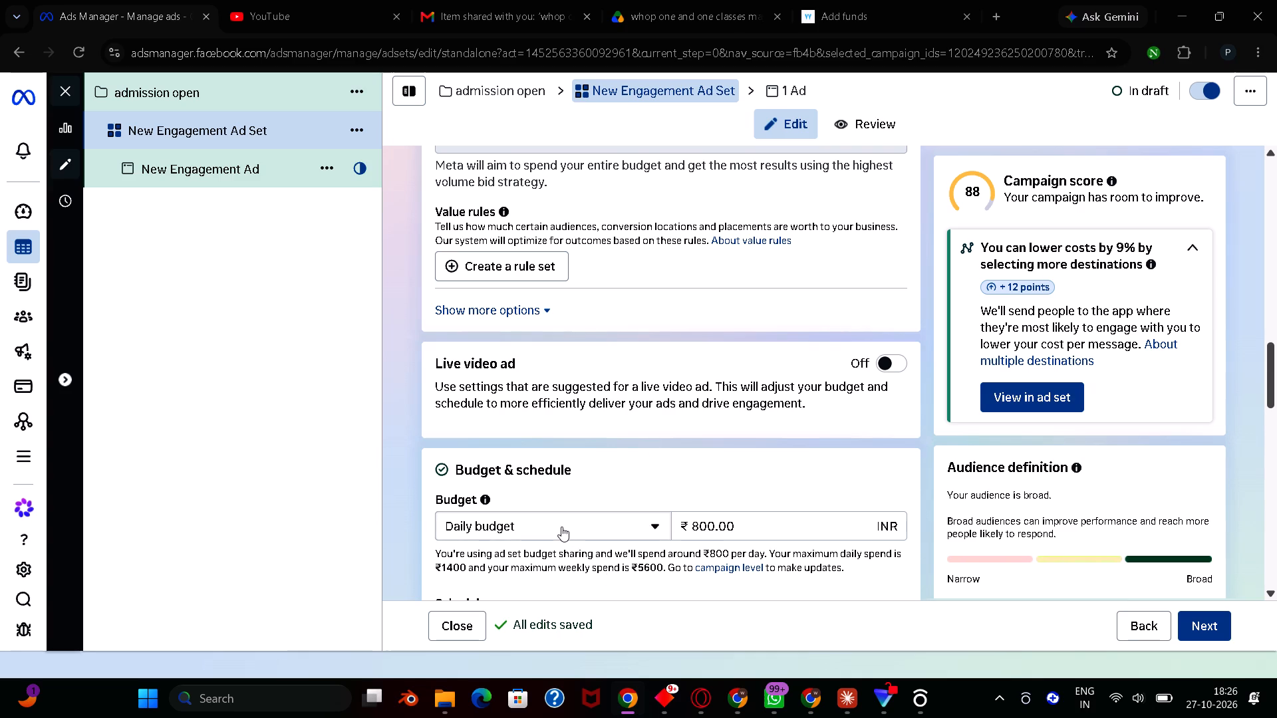
pyautogui.scroll(3, 591, 329)
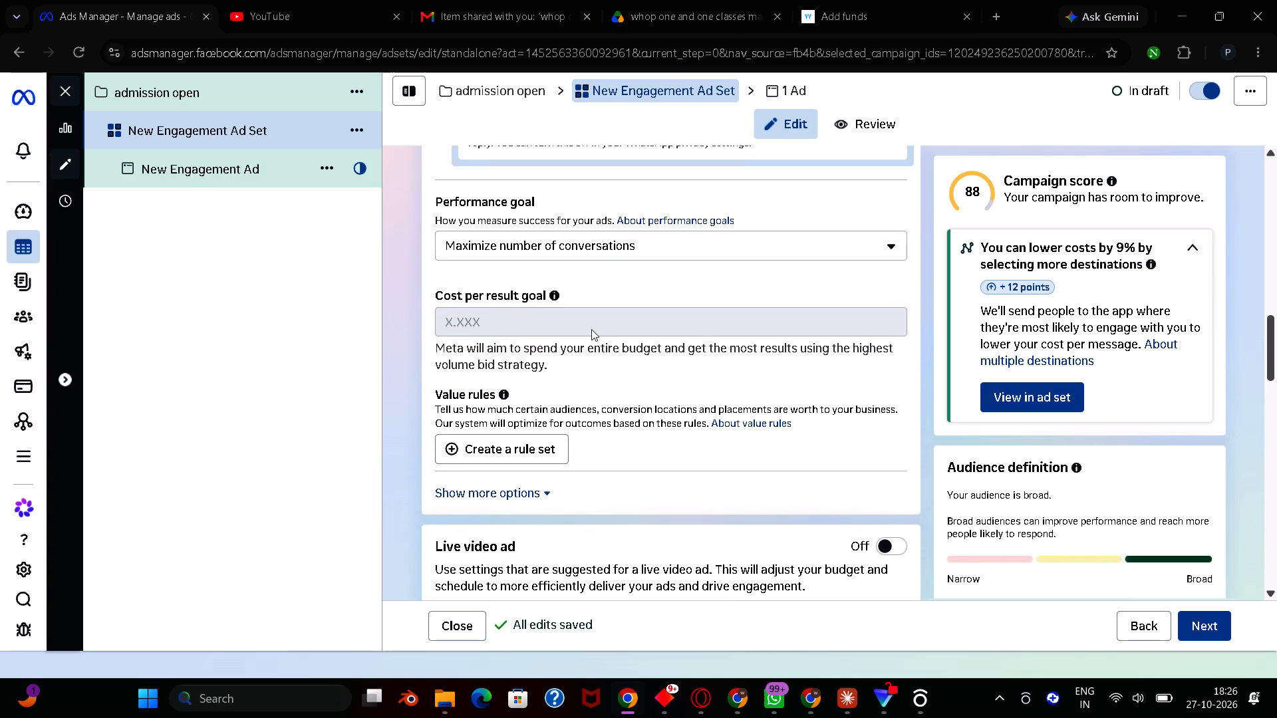
pyautogui.scroll(2, 591, 329)
pyautogui.scroll(-1, 591, 329)
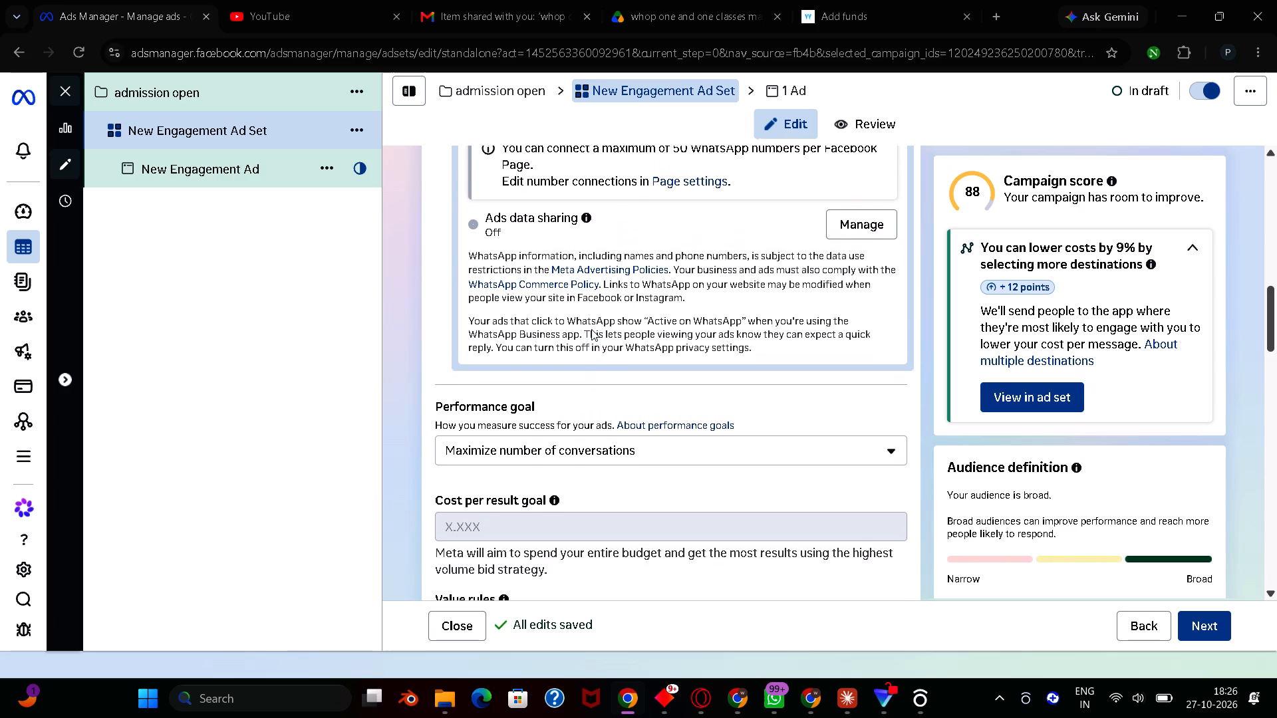
pyautogui.scroll(-4, 591, 329)
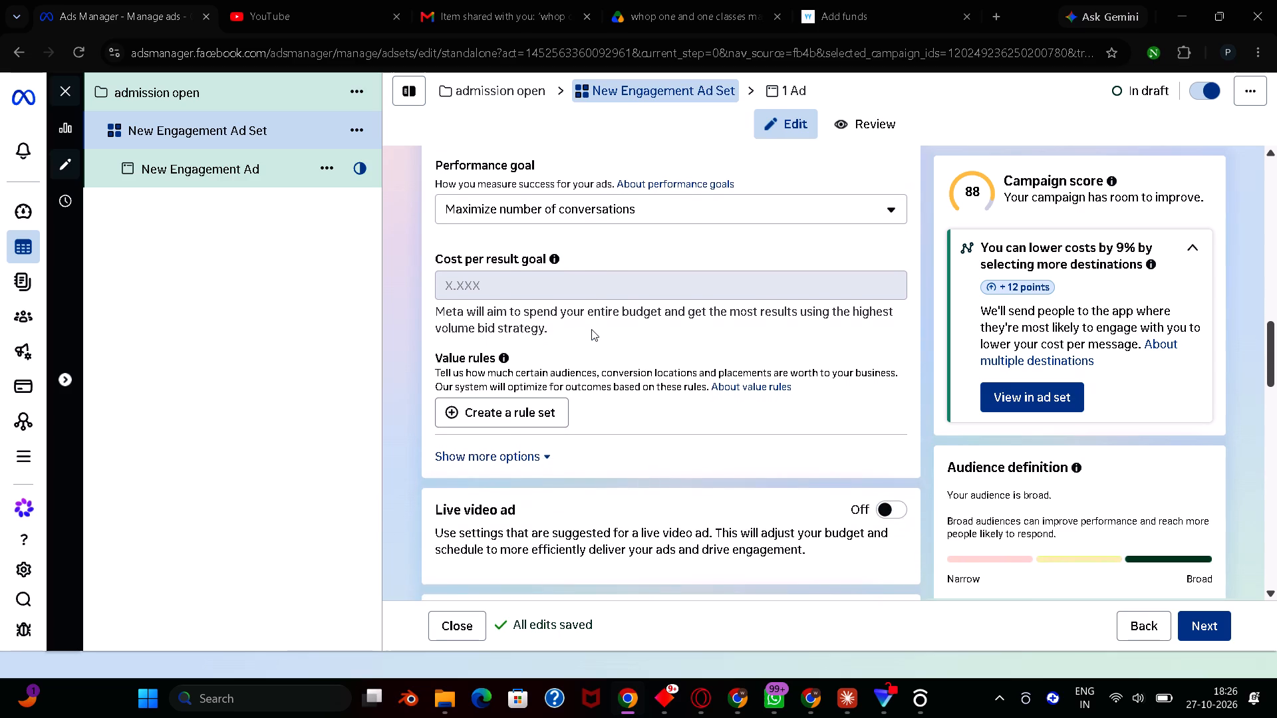
# Set the New Engagement Ad Set's daily budget to ₹350.
pyautogui.hscroll(1, 591, 329)
pyautogui.click(756, 475)
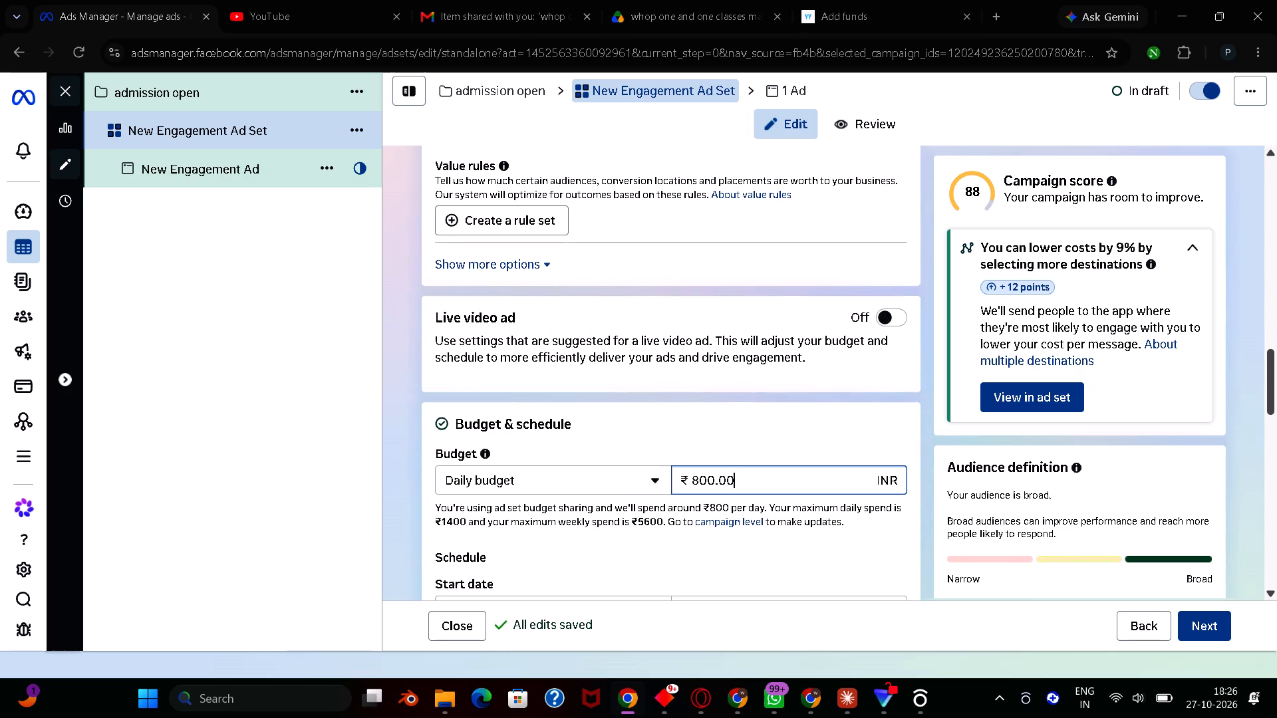
pyautogui.tripleClick(756, 475)
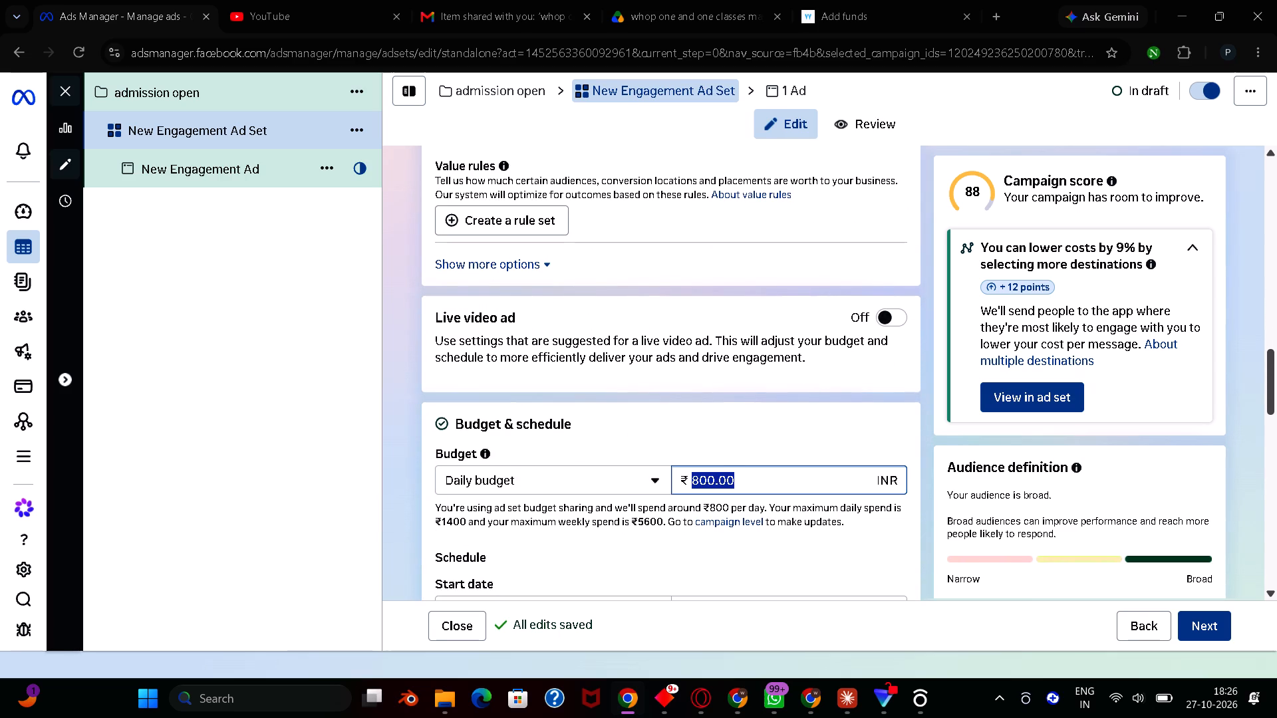
pyautogui.write('350')
# Set the hour of the ad set's scheduled start time to 7.
pyautogui.scroll(-2, 610, 456)
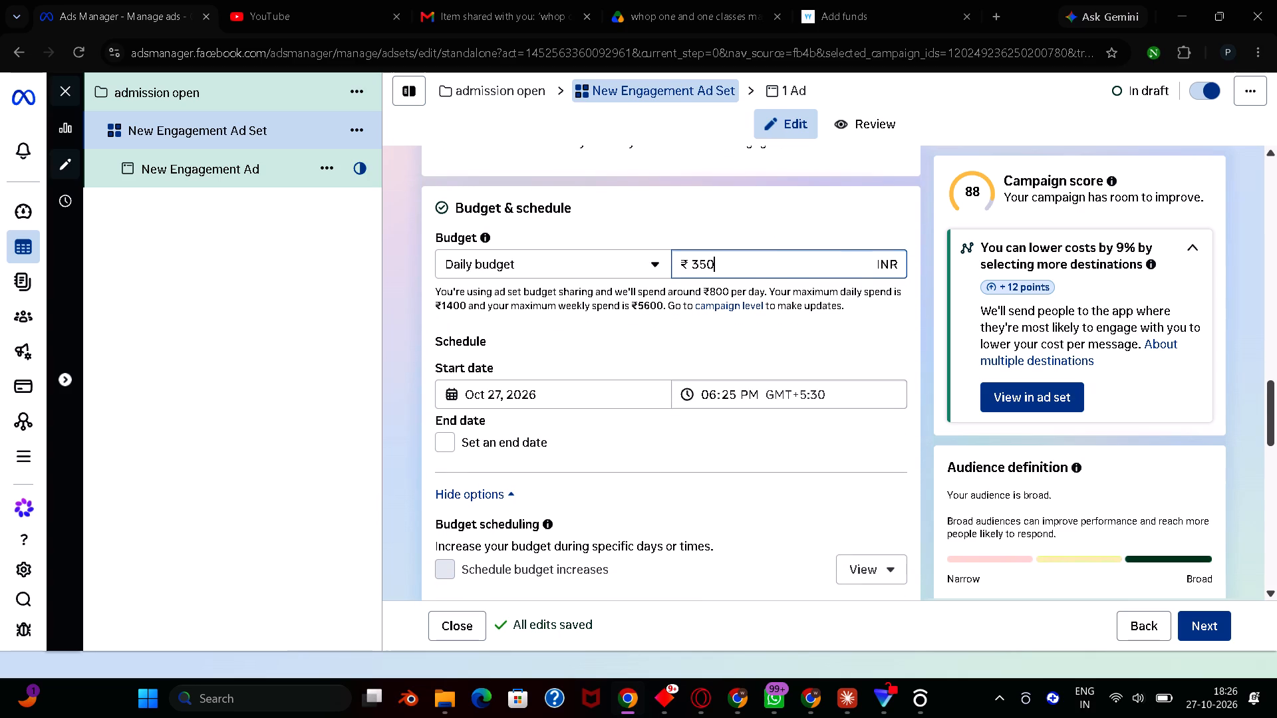
pyautogui.moveTo(715, 394); pyautogui.dragTo(672, 390)
pyautogui.press('7')
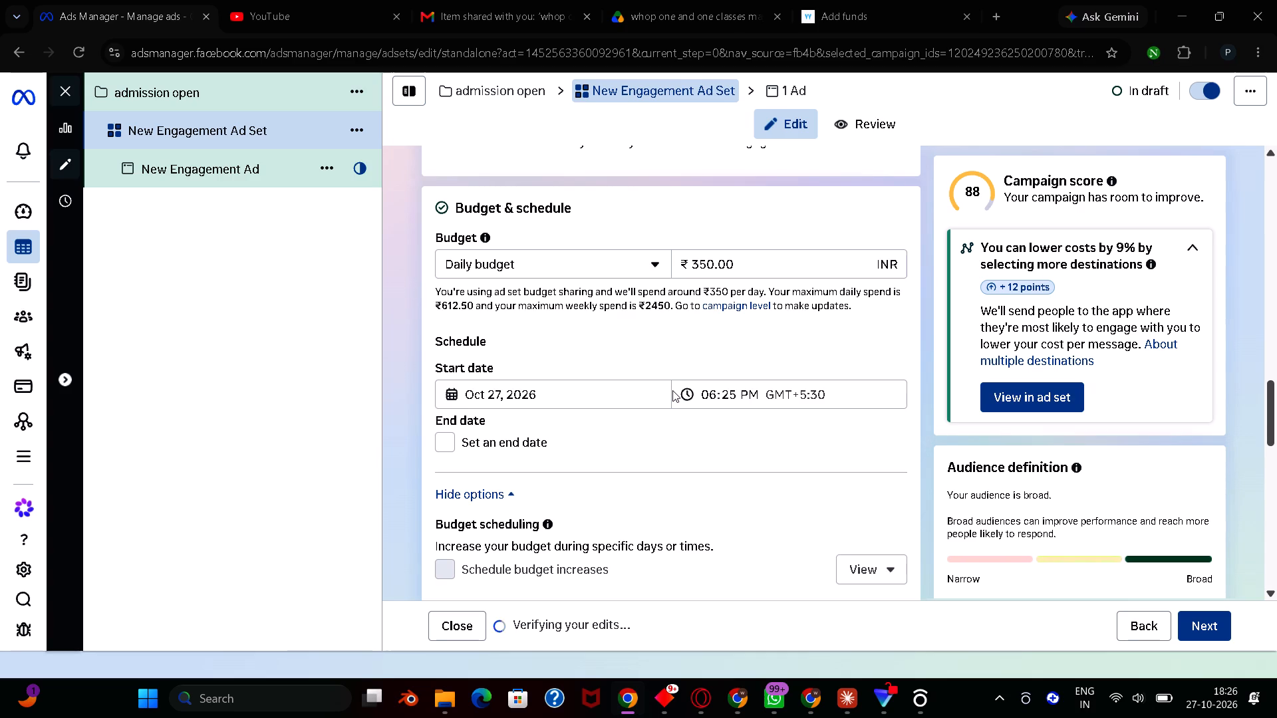
pyautogui.doubleClick(714, 394)
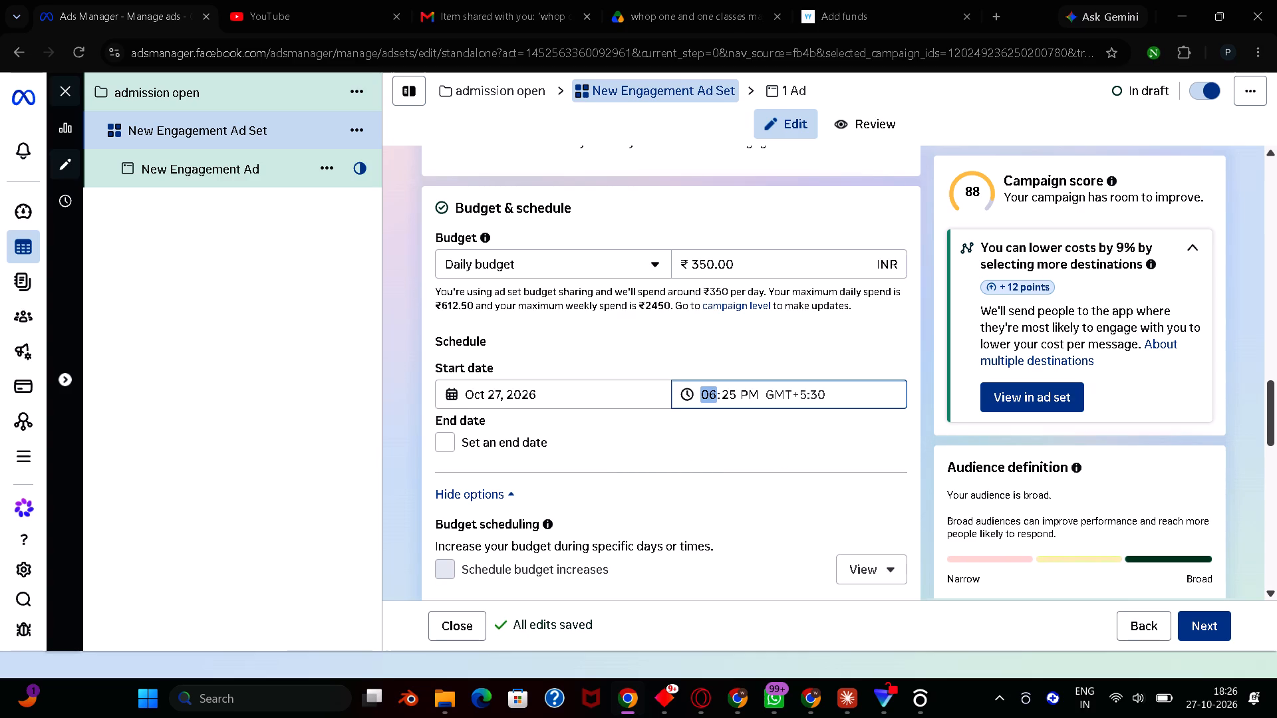
pyautogui.press('0')
pyautogui.press('Insert')
pyautogui.press('Home')
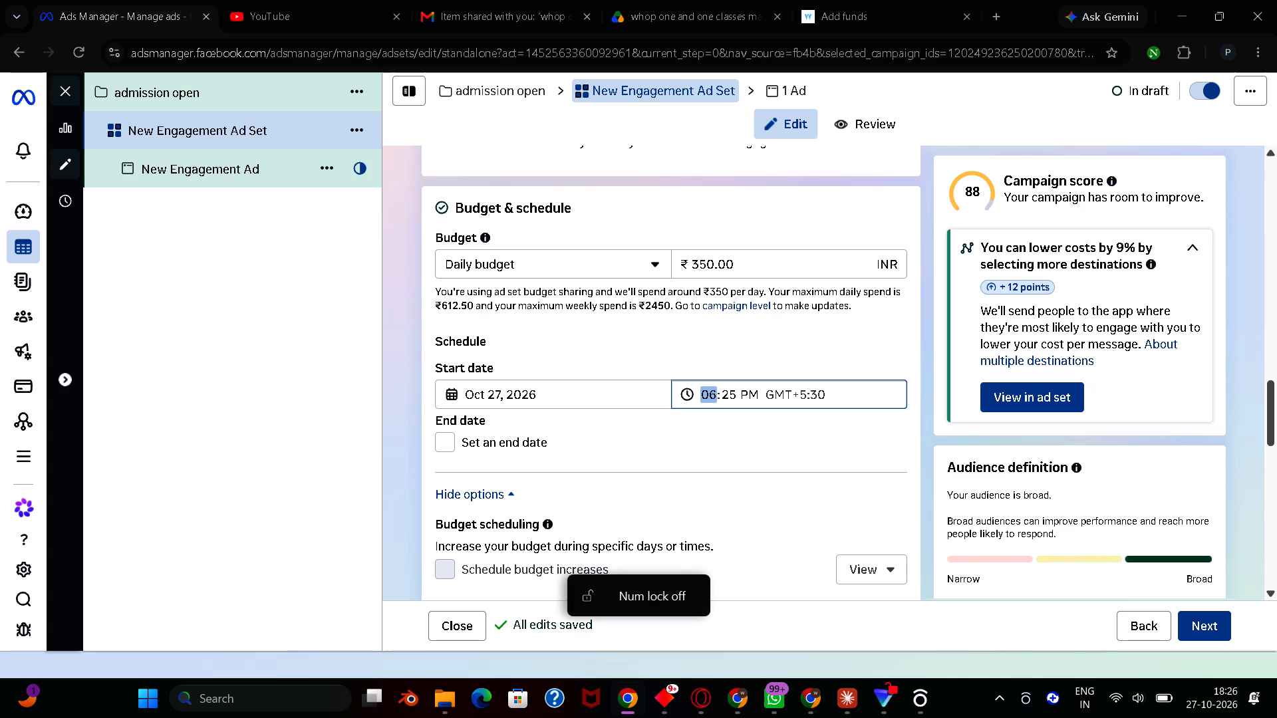
pyautogui.press('Home')
pyautogui.press('Home')
pyautogui.press('Home')
pyautogui.press('Home')
pyautogui.press('7')
# Set the minutes of the ad set's scheduled start time to 00.
pyautogui.doubleClick(736, 394)
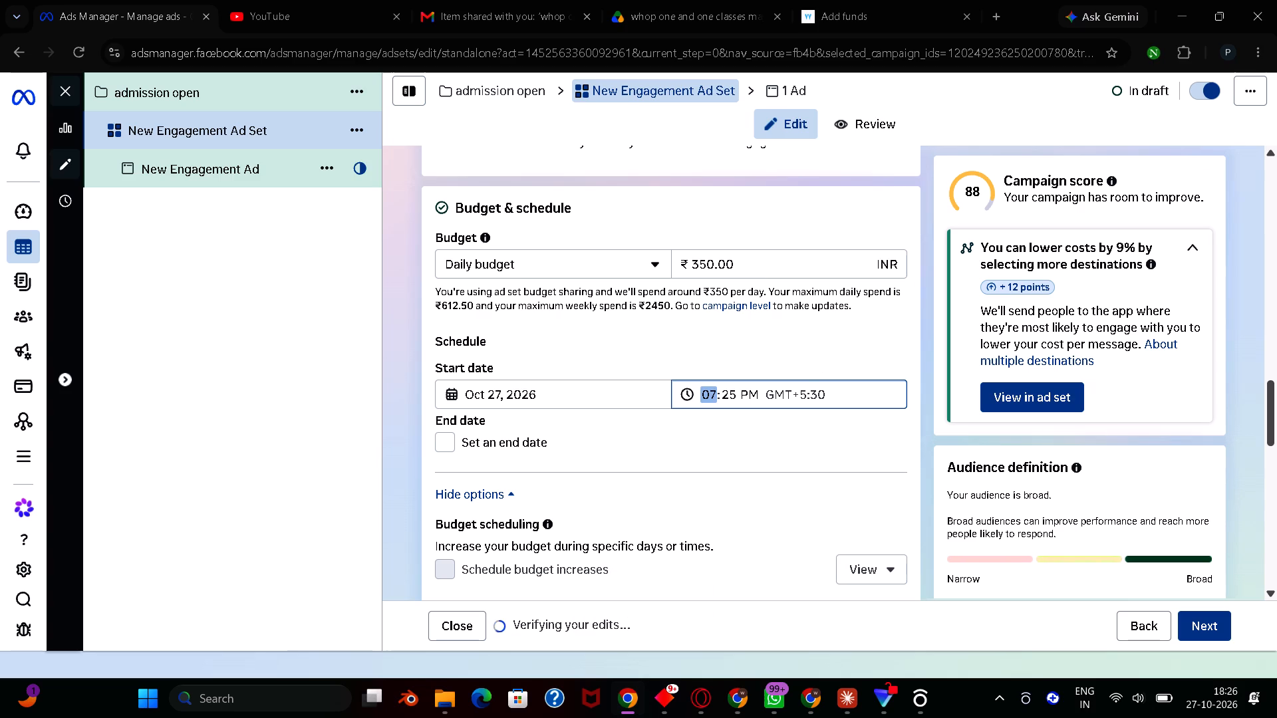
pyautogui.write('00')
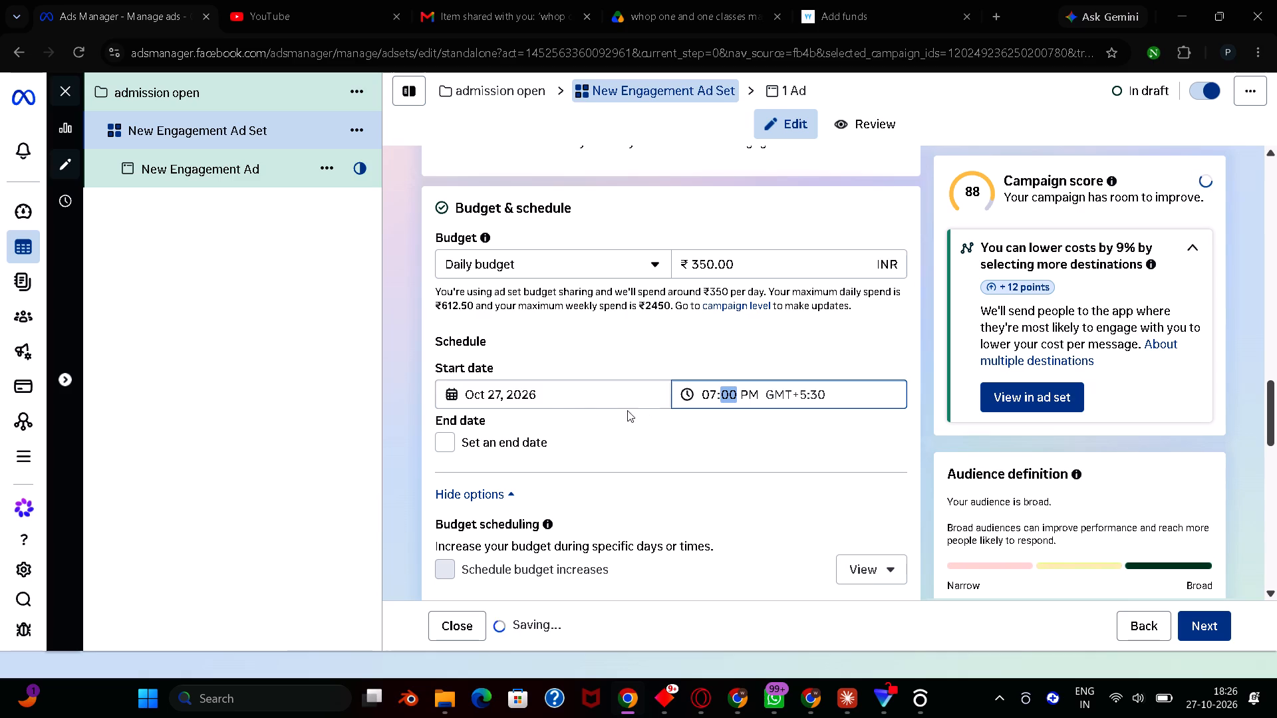
# Review the ad set's budget scheduling, ad scheduling and audience settings, including the expanded age options.
pyautogui.scroll(-1, 591, 450)
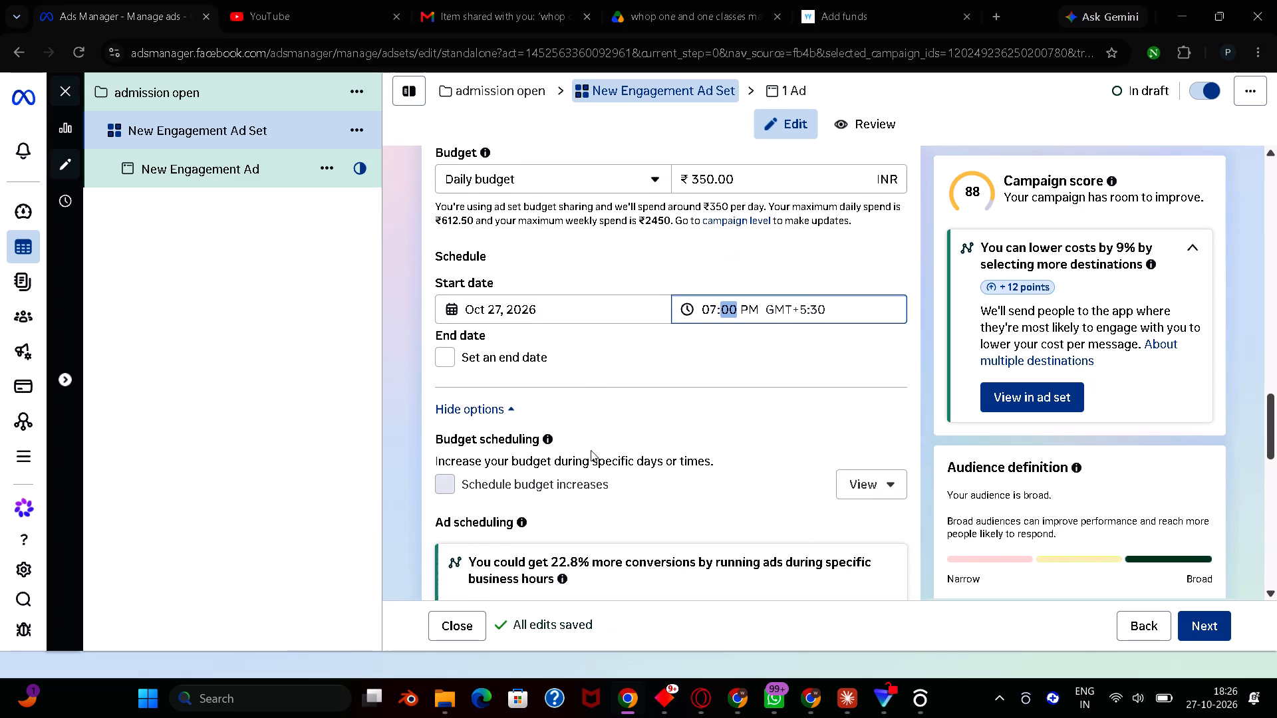
pyautogui.scroll(-2, 591, 450)
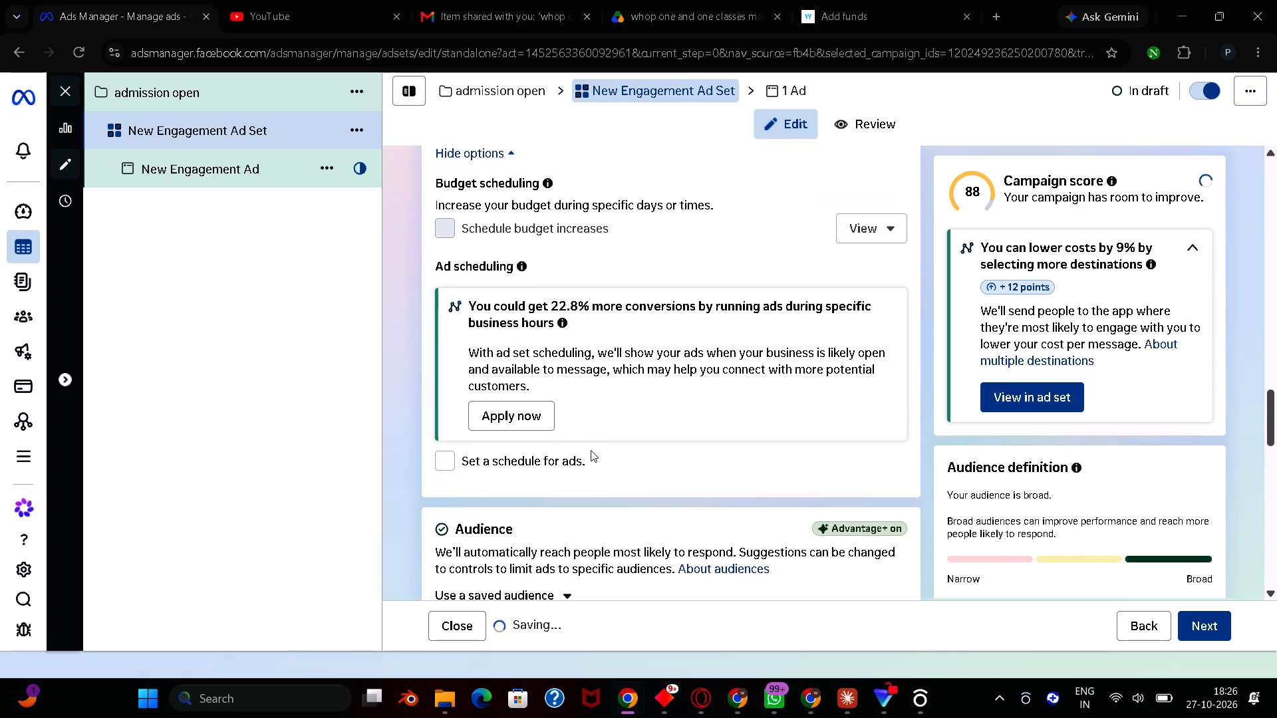
pyautogui.hscroll(5, 591, 450)
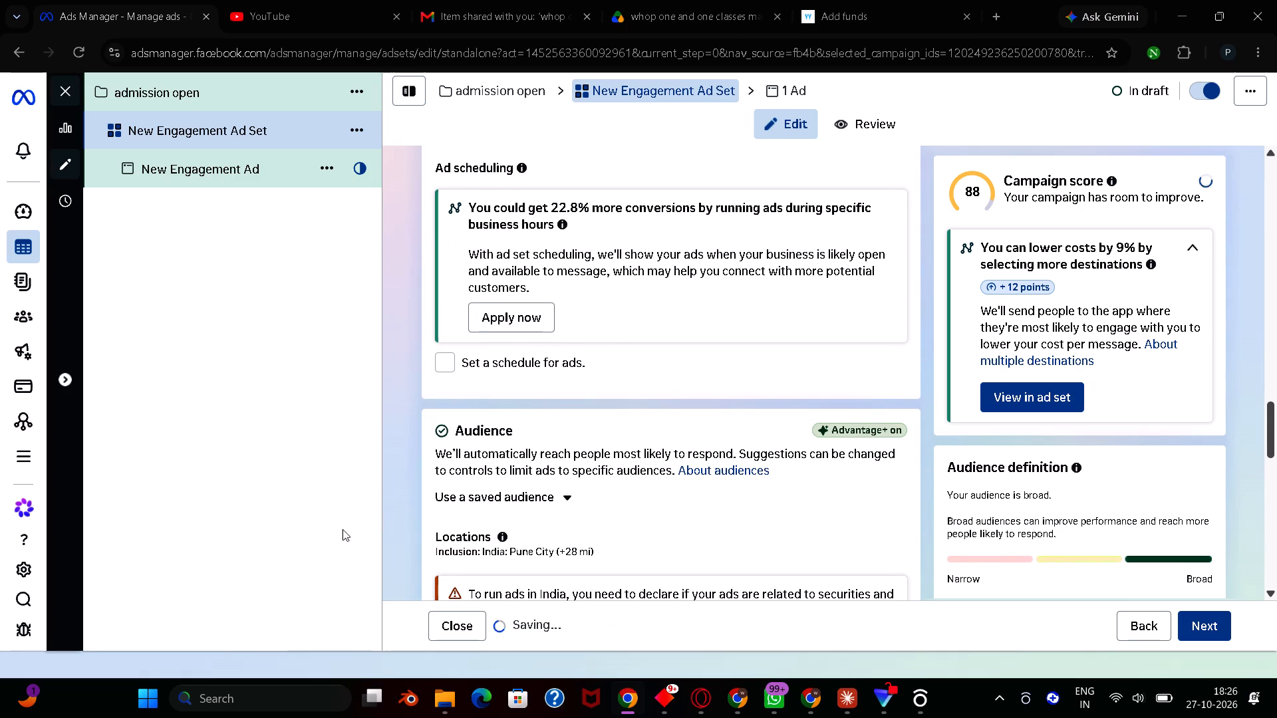
pyautogui.scroll(-4, 453, 515)
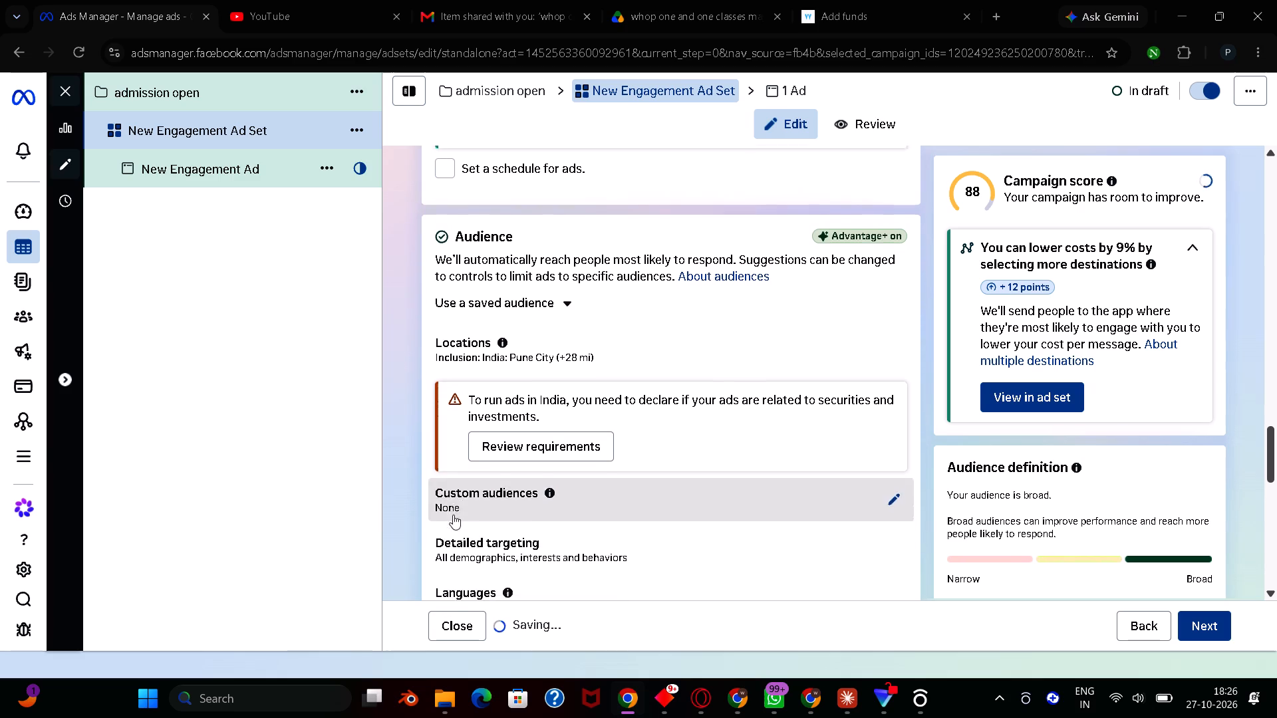
pyautogui.scroll(-2, 453, 515)
pyautogui.hscroll(4, 453, 515)
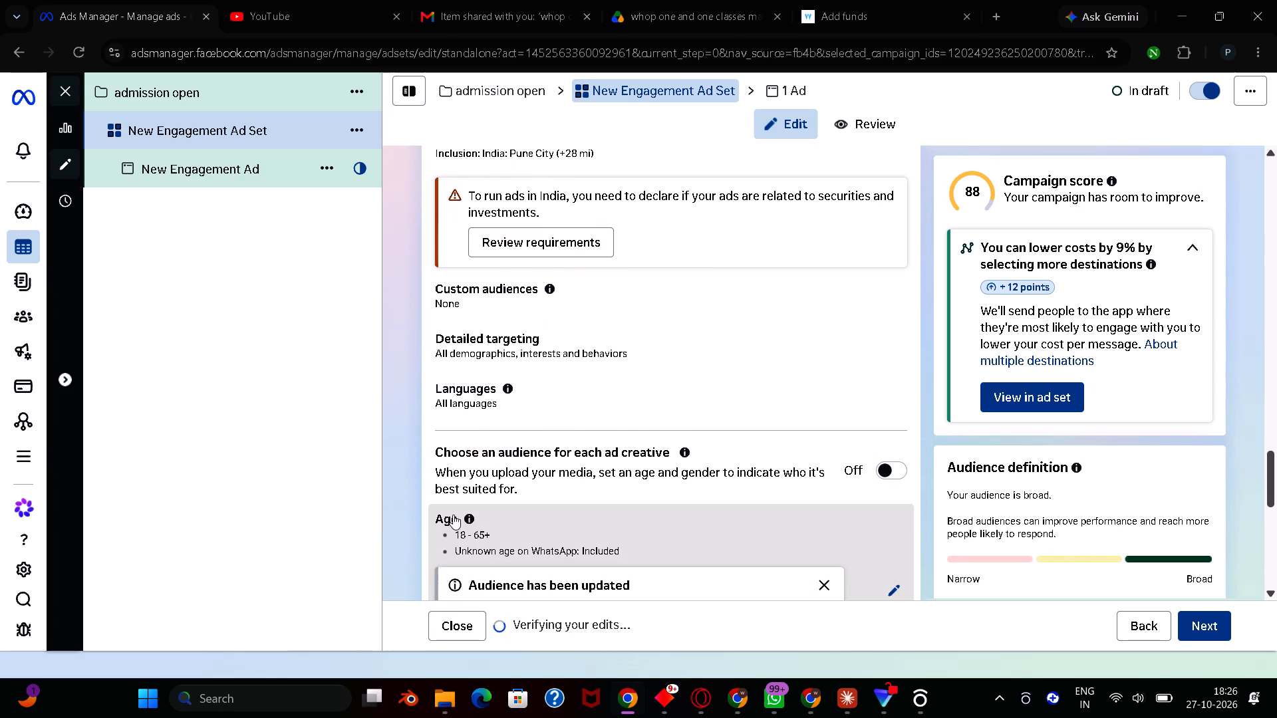
pyautogui.hscroll(4, 453, 515)
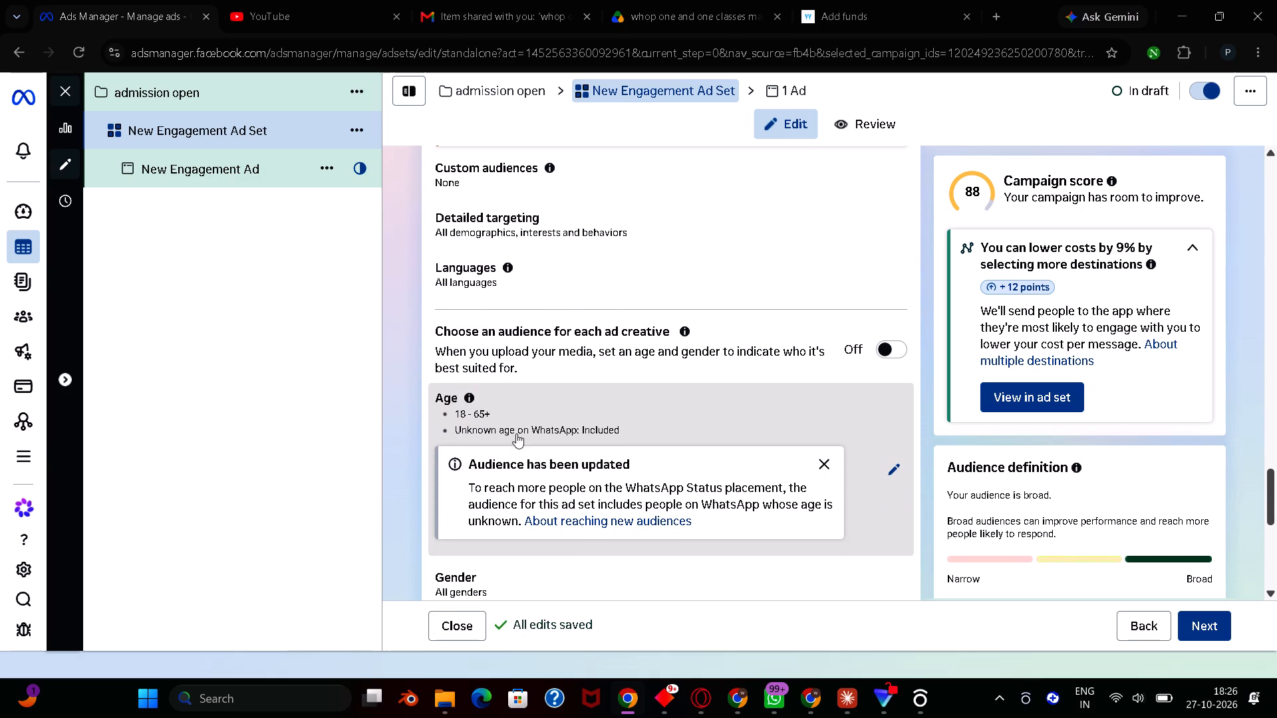
pyautogui.click(891, 465)
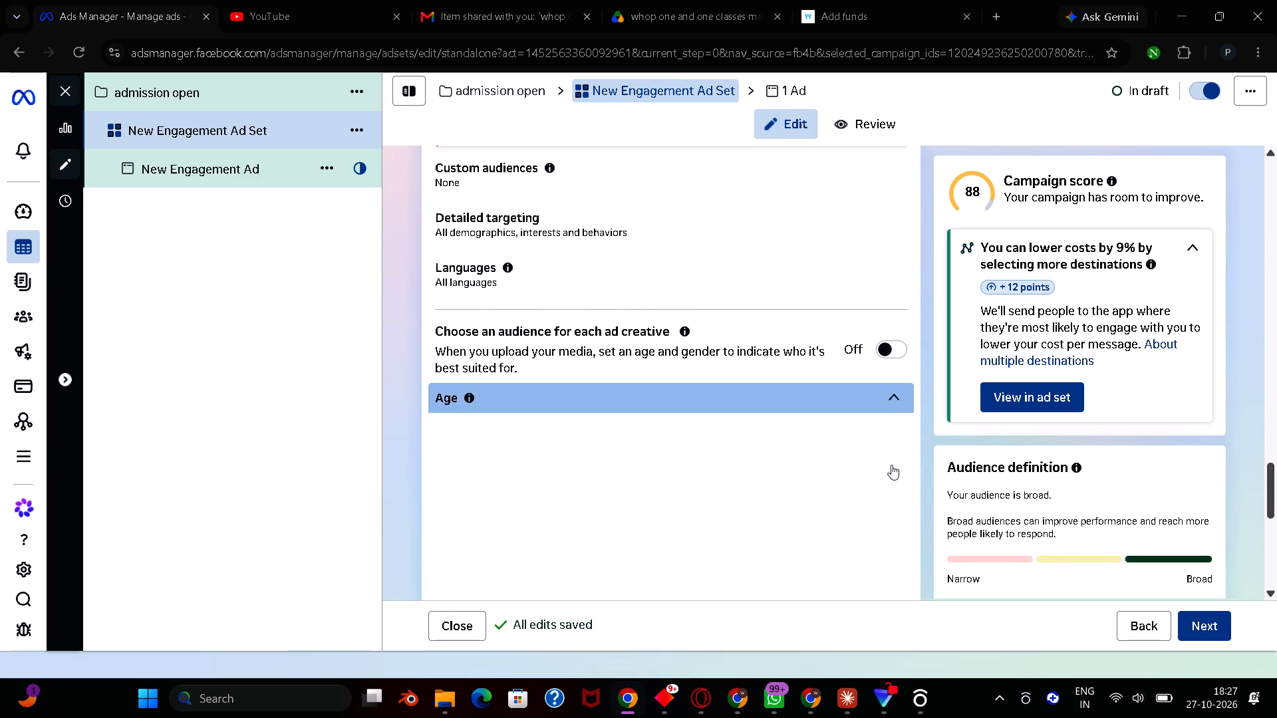
pyautogui.scroll(-1, 762, 459)
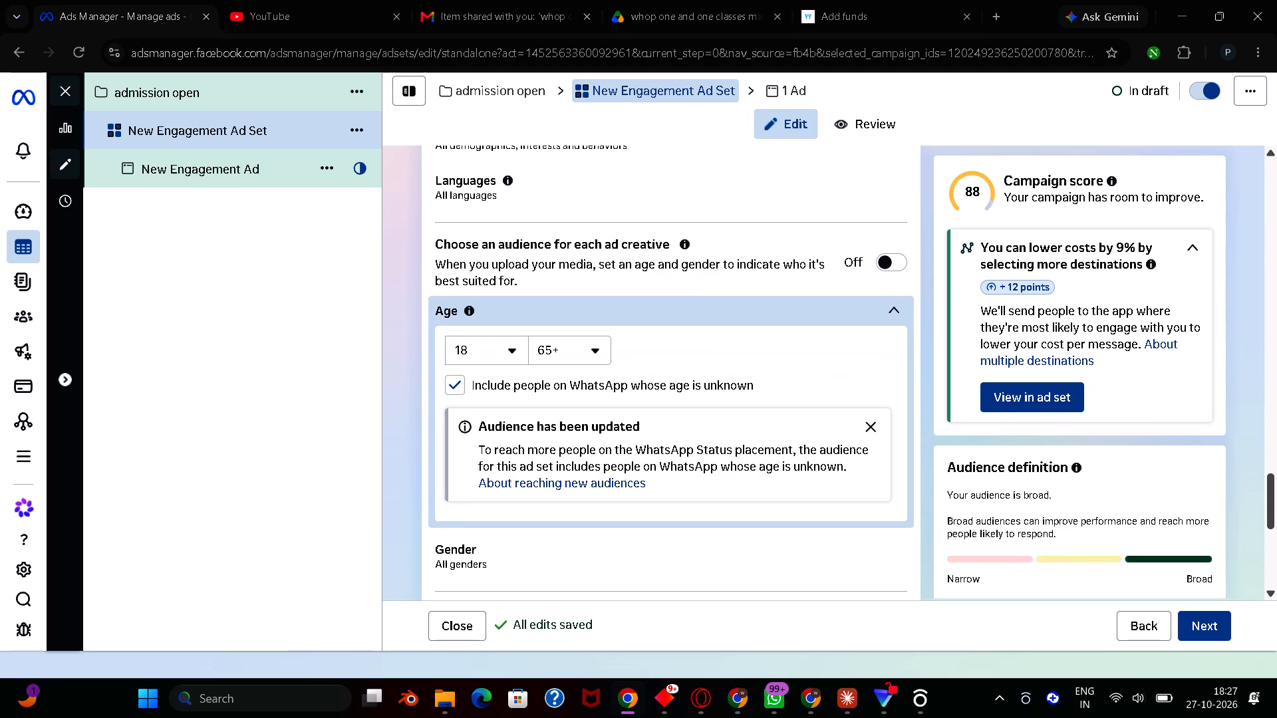
pyautogui.scroll(-2, 478, 514)
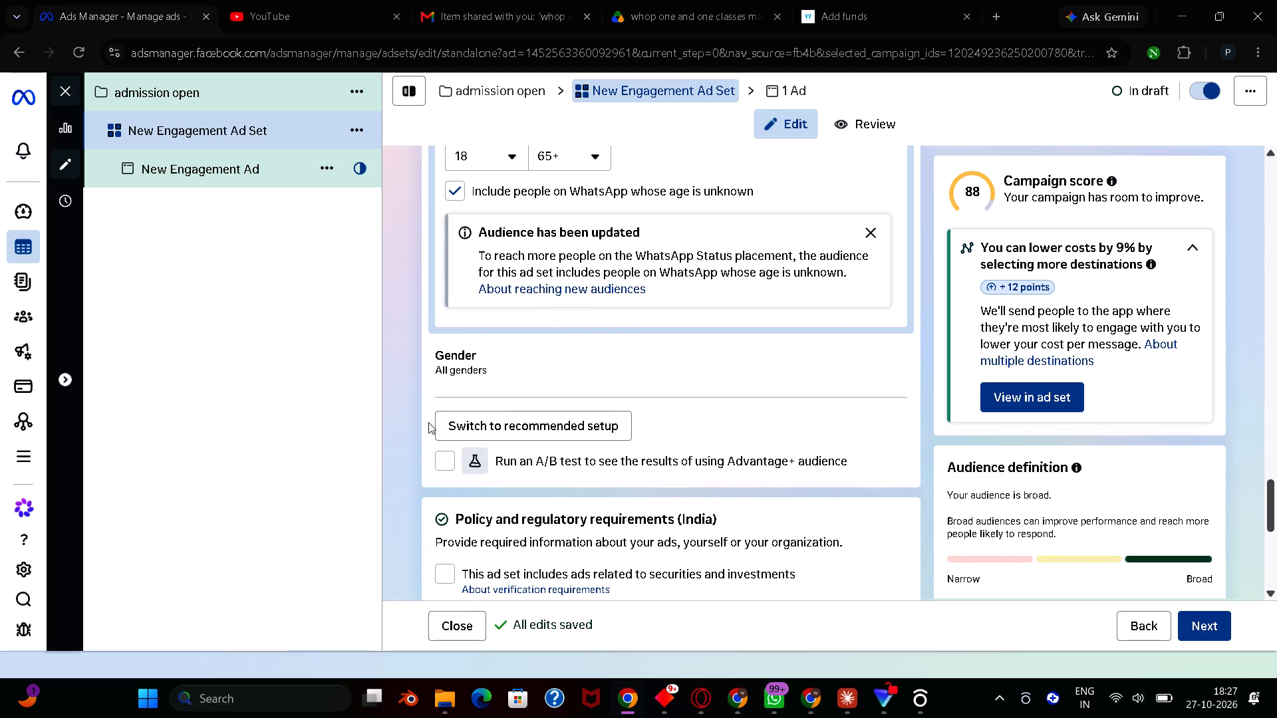
# Set the ad set's audience gender to Women.
pyautogui.click(456, 364)
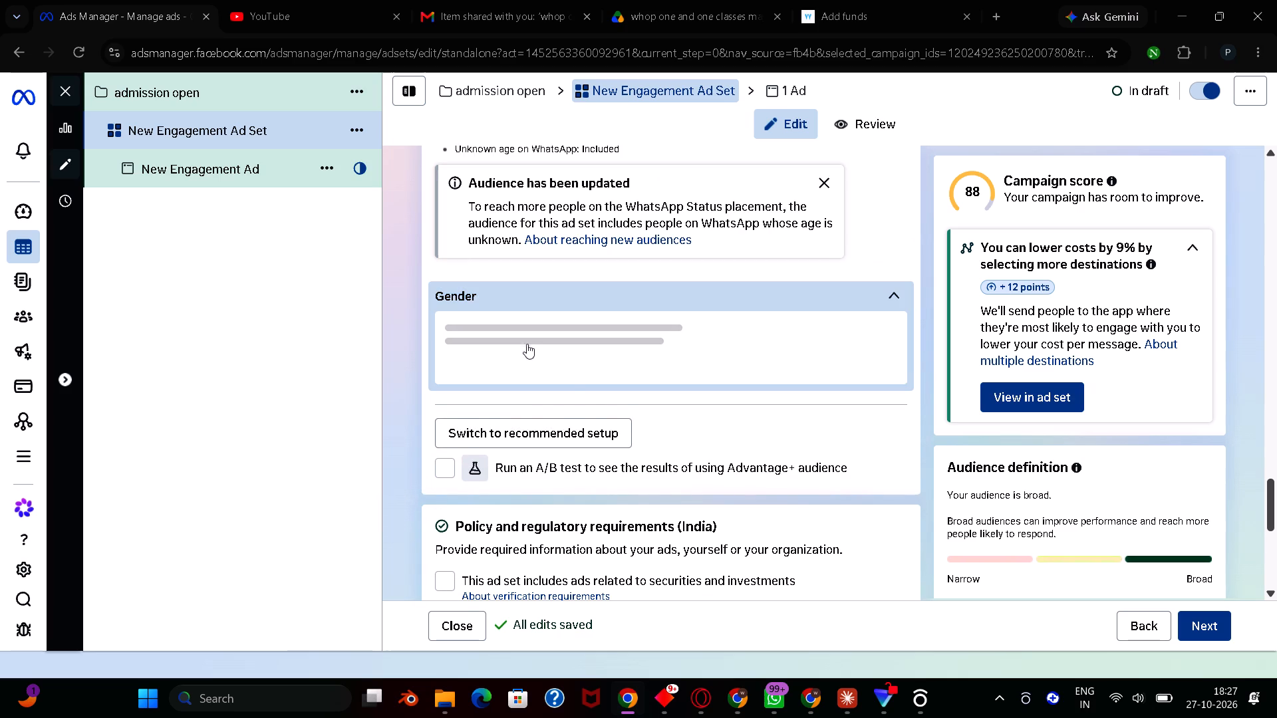
pyautogui.click(577, 340)
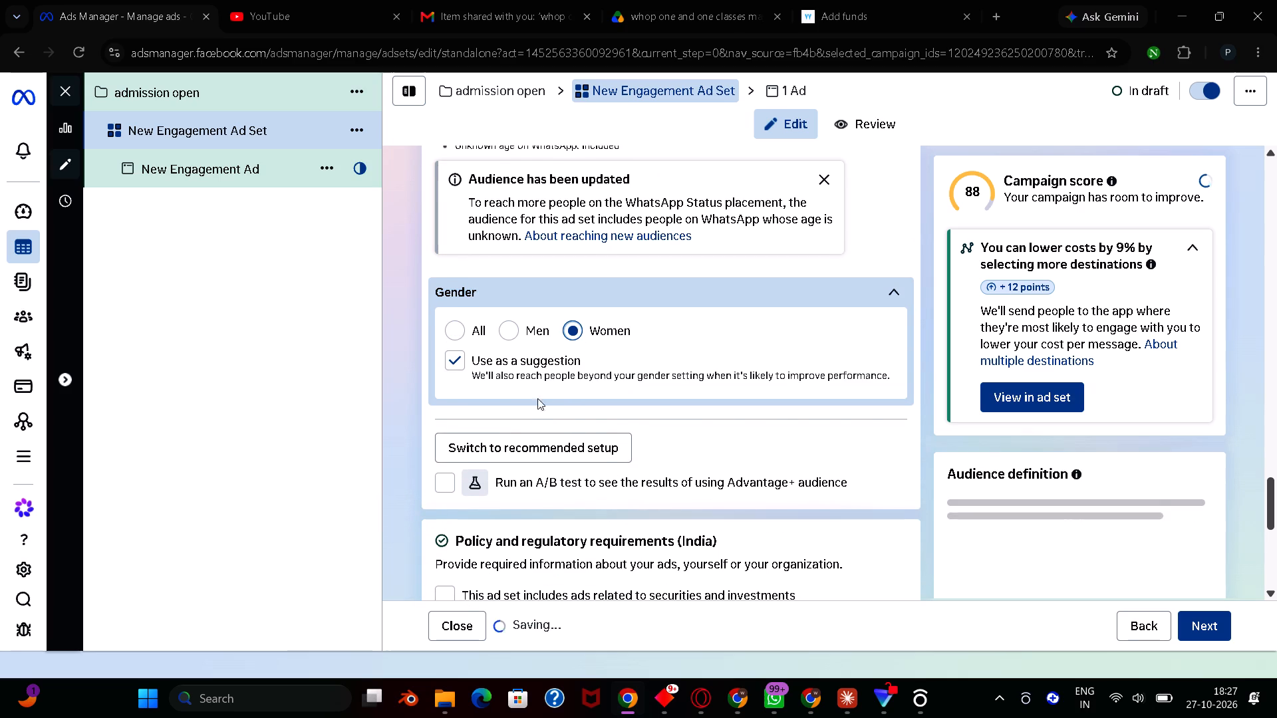
# Check the ad set's policy requirements and placements, and continue to the New Engagement Ad.
pyautogui.hscroll(1, 533, 411)
pyautogui.scroll(-1, 460, 400)
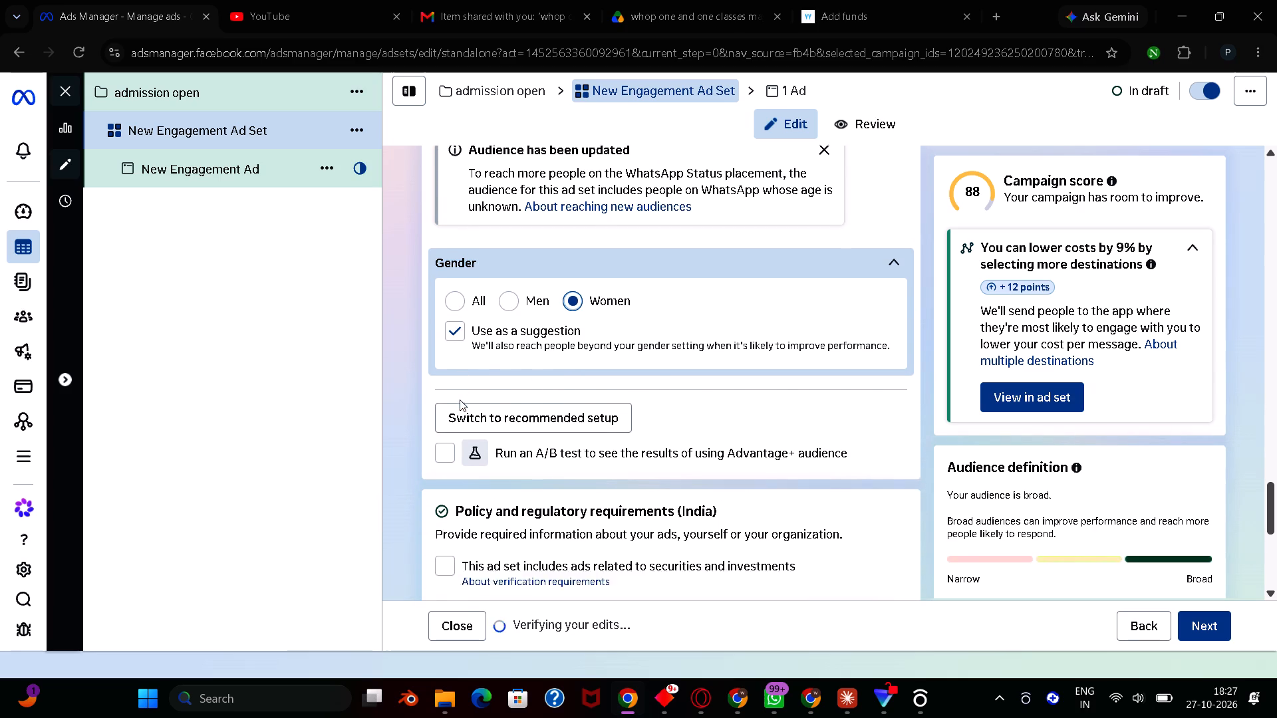
pyautogui.scroll(-2, 460, 400)
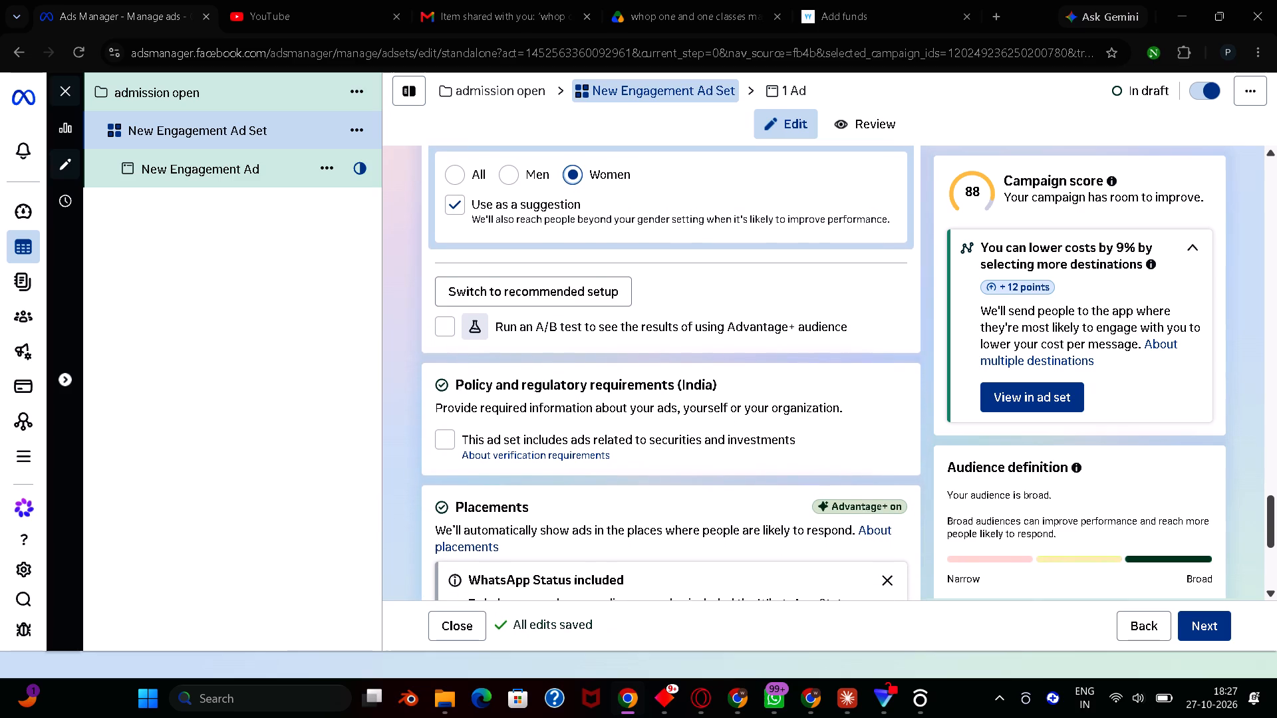
pyautogui.scroll(-1, 460, 400)
pyautogui.hscroll(7, 460, 400)
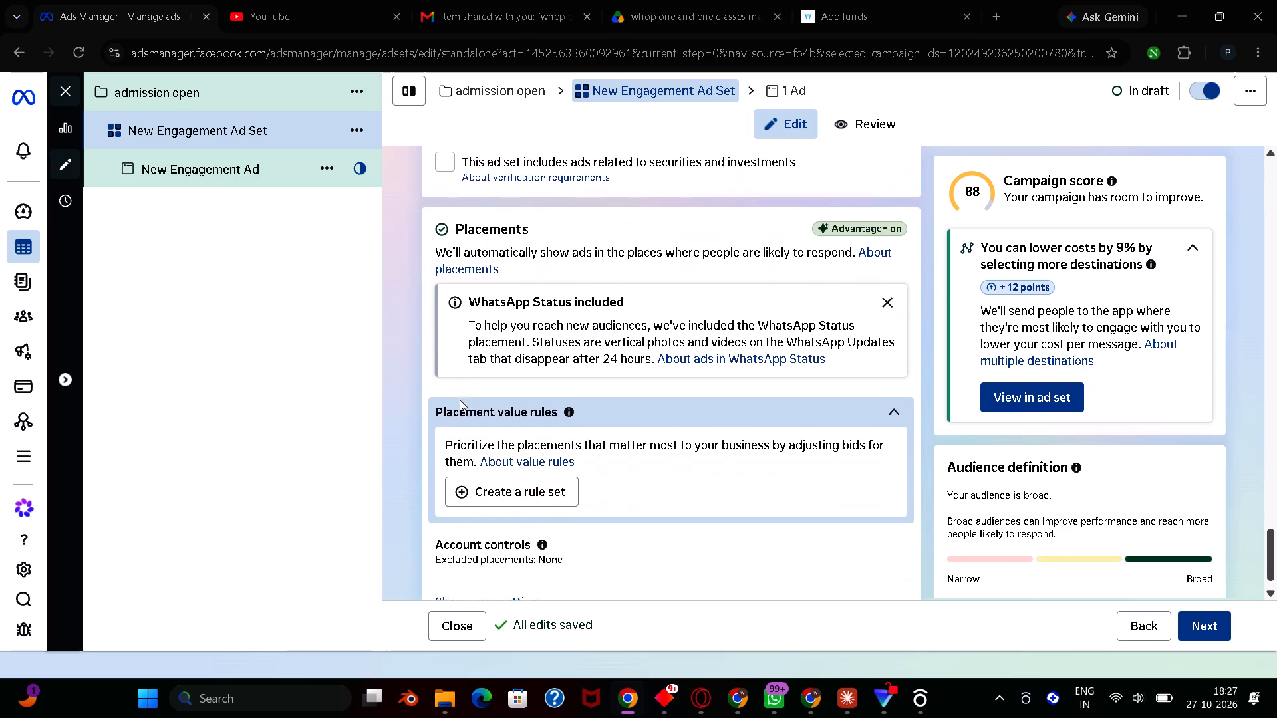
pyautogui.hscroll(5, 460, 400)
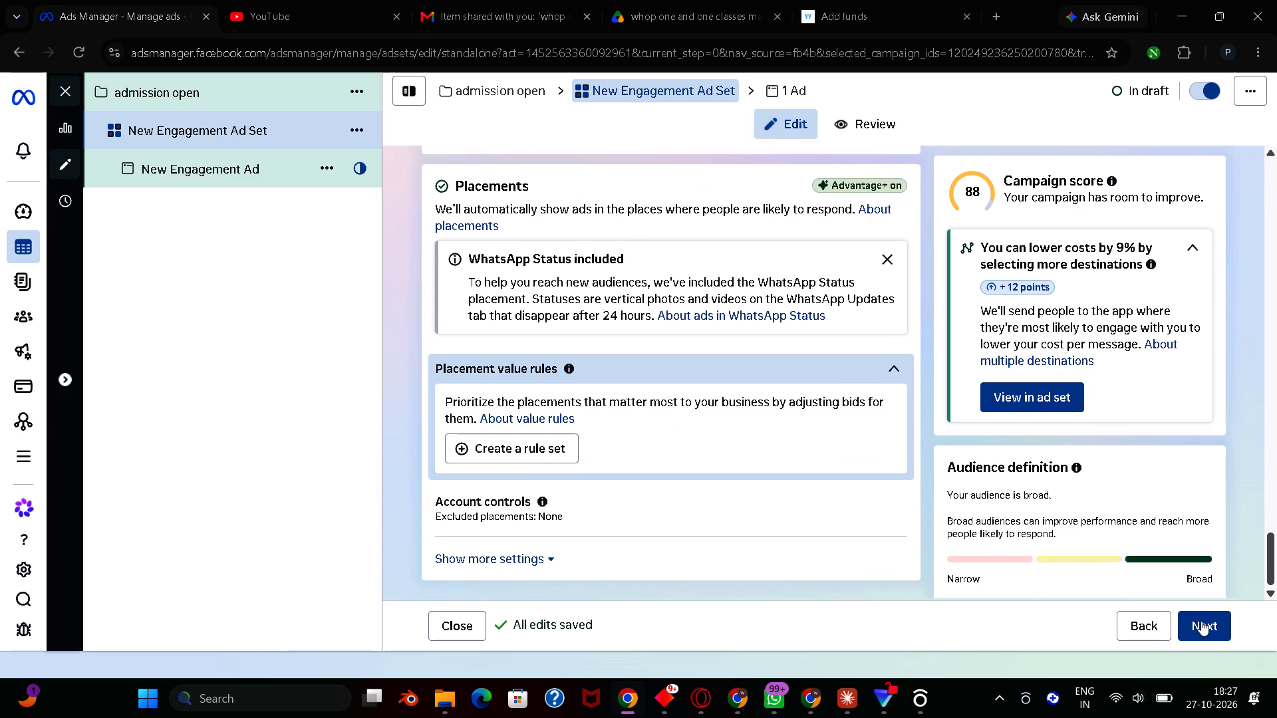
pyautogui.click(1201, 621)
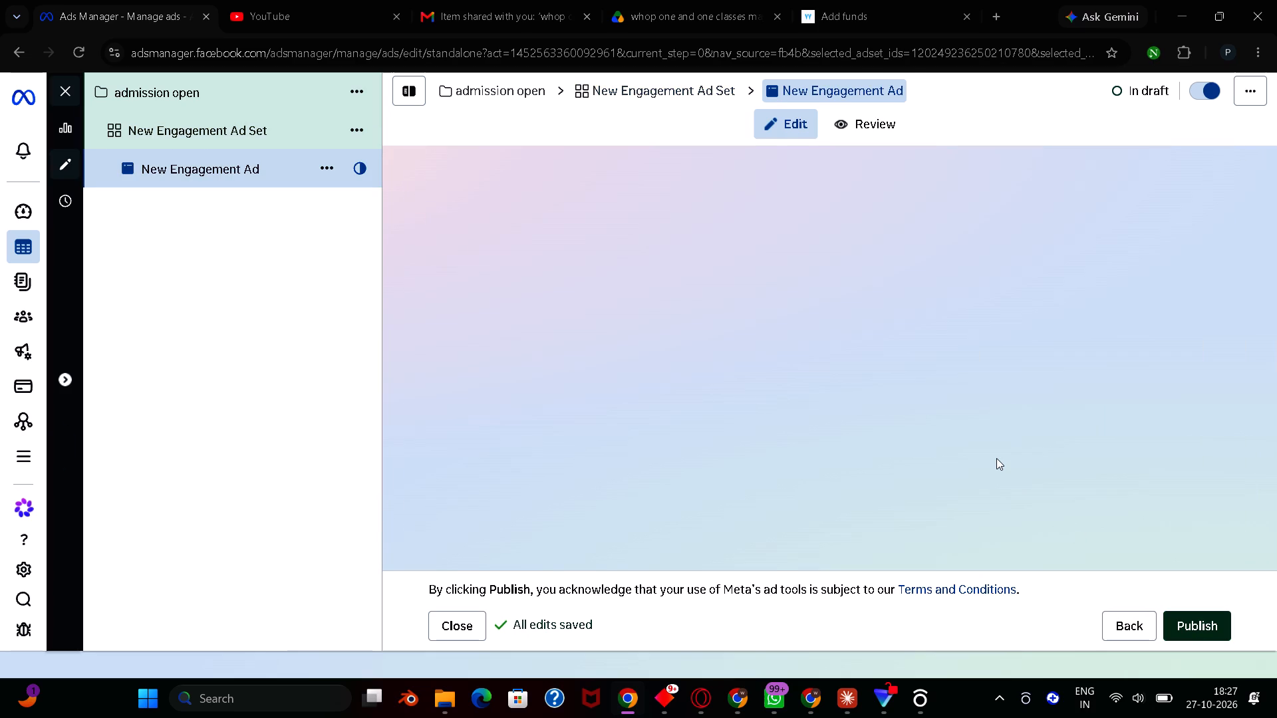
# Review the New Engagement Ad's identity profiles, ad setup options, format, destination, ad creative and creative testing sections.
pyautogui.scroll(-1, 743, 357)
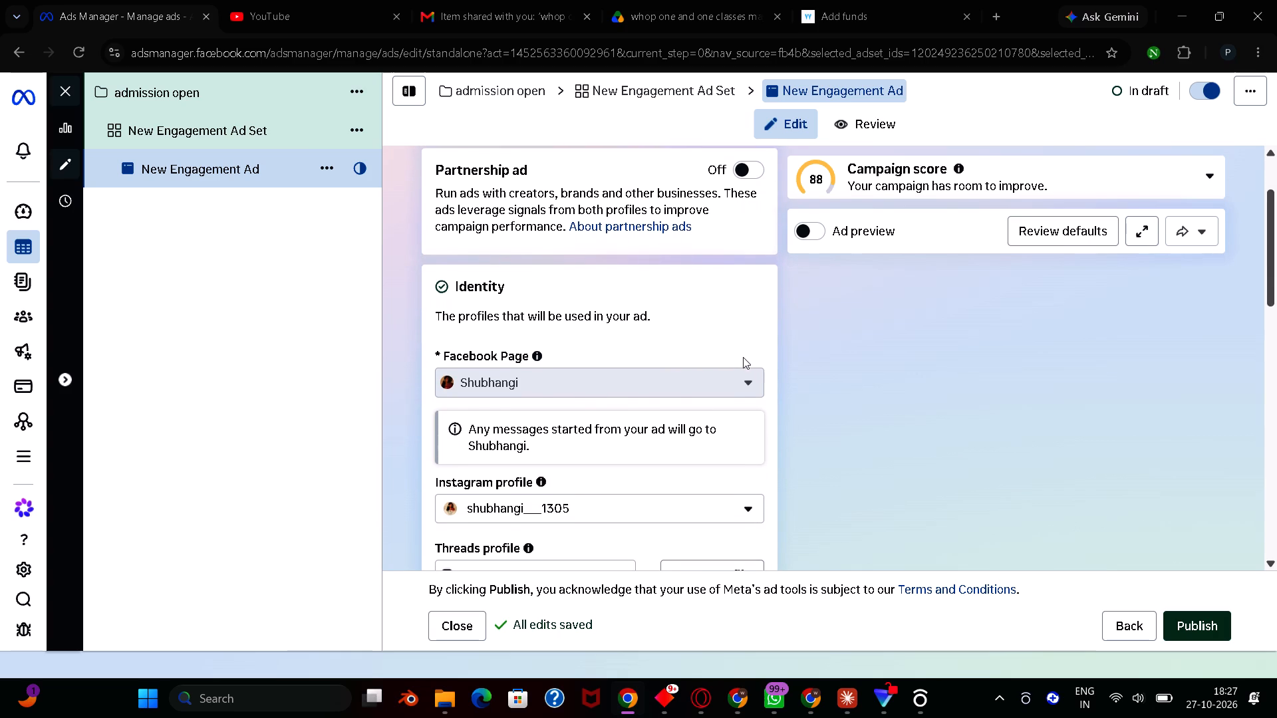
pyautogui.scroll(-1, 743, 357)
pyautogui.scroll(1, 743, 357)
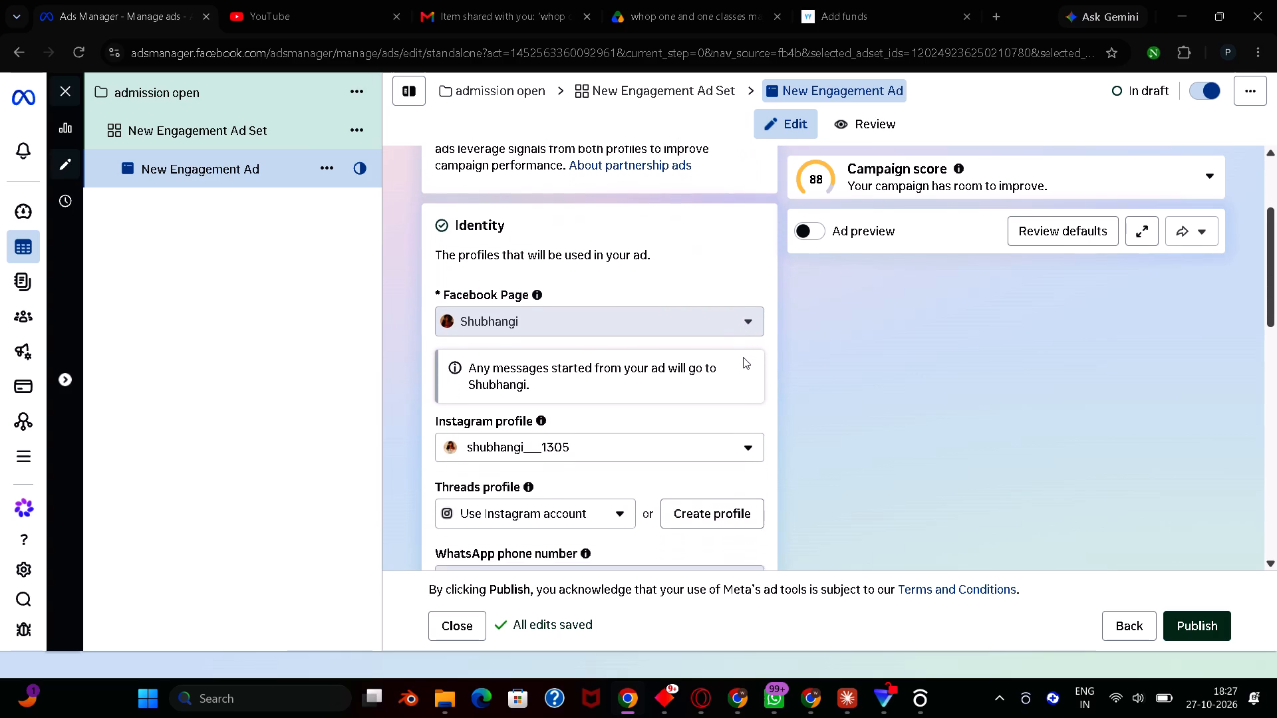
pyautogui.scroll(3, 743, 357)
pyautogui.hscroll(5, 743, 357)
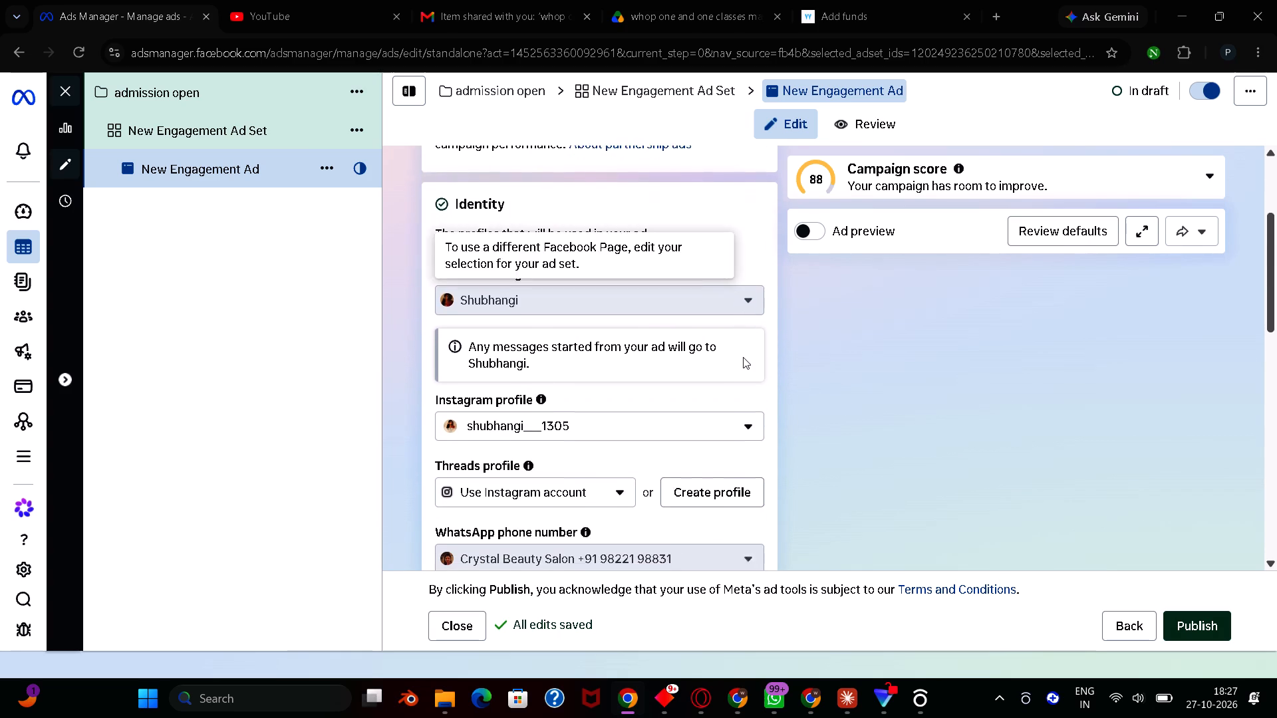
pyautogui.hscroll(3, 743, 357)
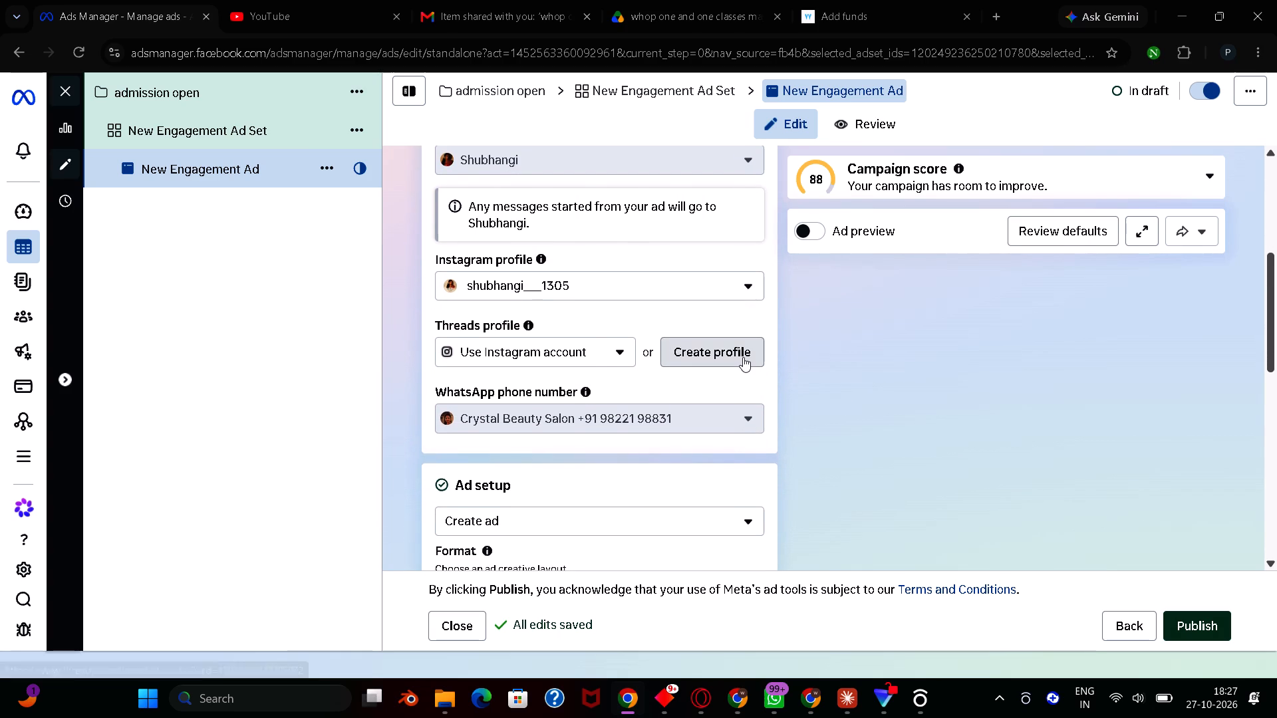
pyautogui.scroll(-1, 743, 357)
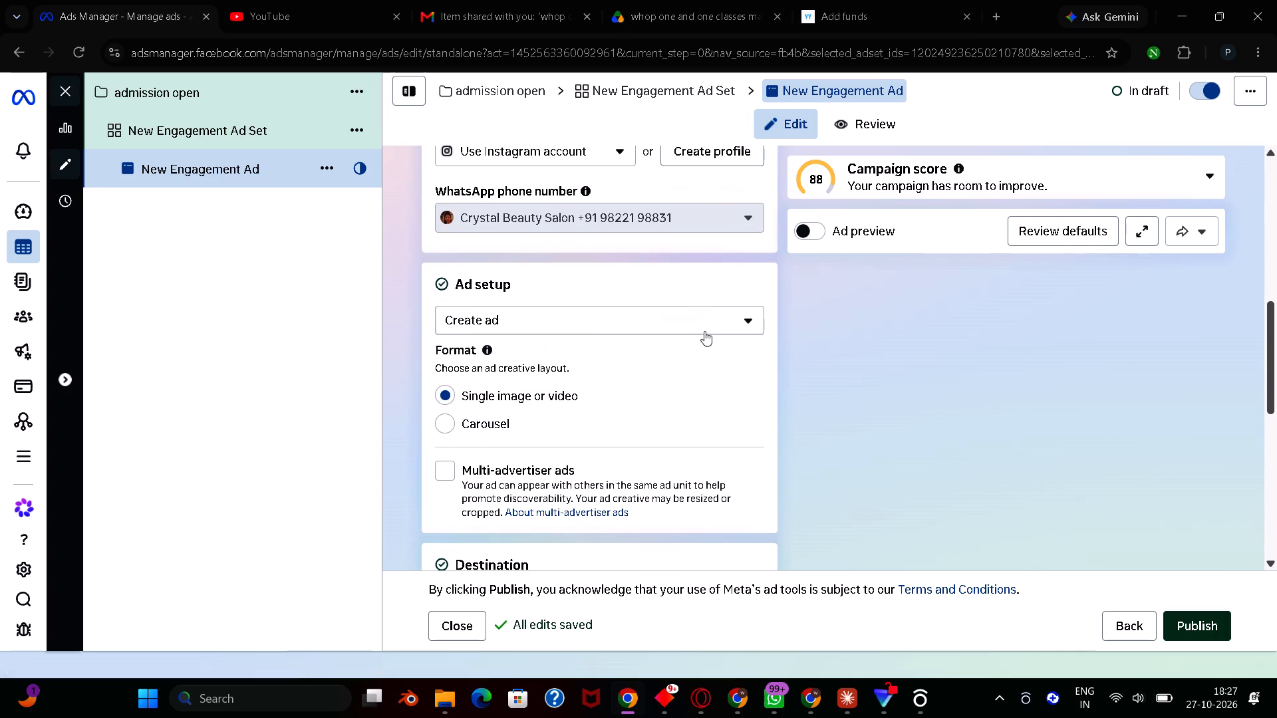
pyautogui.click(698, 326)
pyautogui.click(698, 326)
pyautogui.scroll(-1, 698, 326)
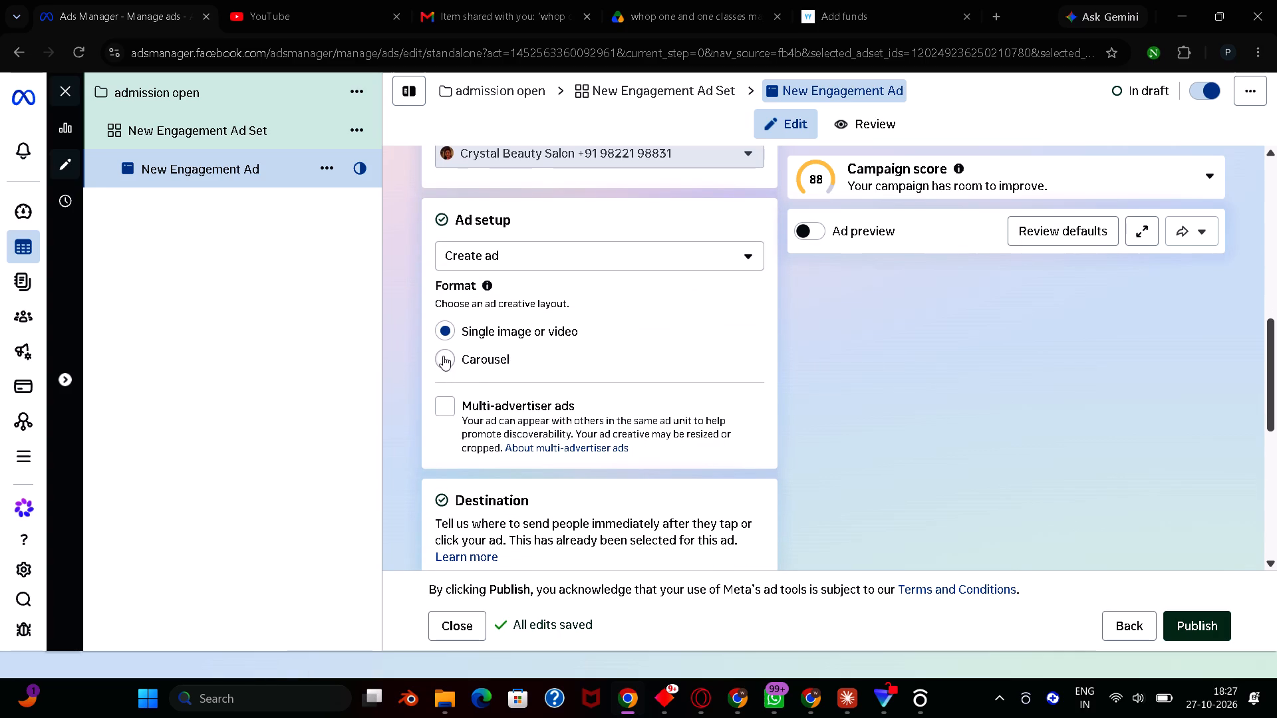
pyautogui.scroll(-2, 468, 460)
pyautogui.hscroll(2, 468, 460)
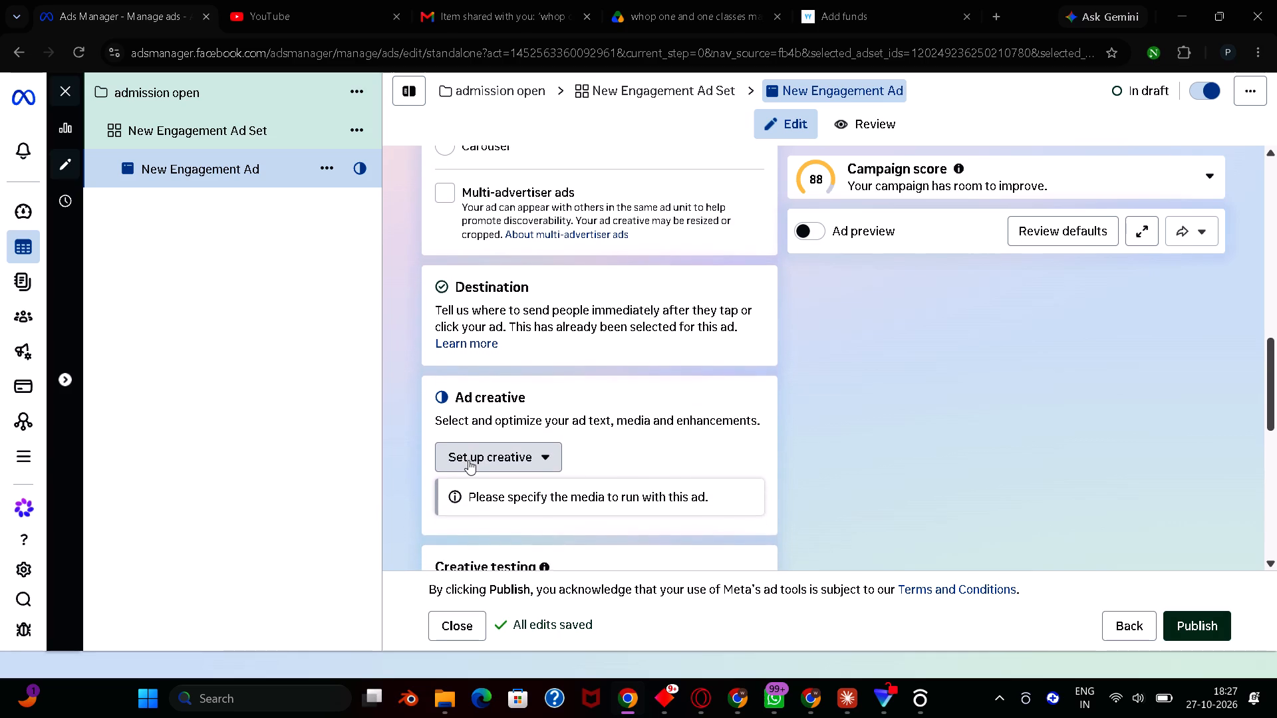
pyautogui.hscroll(2, 468, 460)
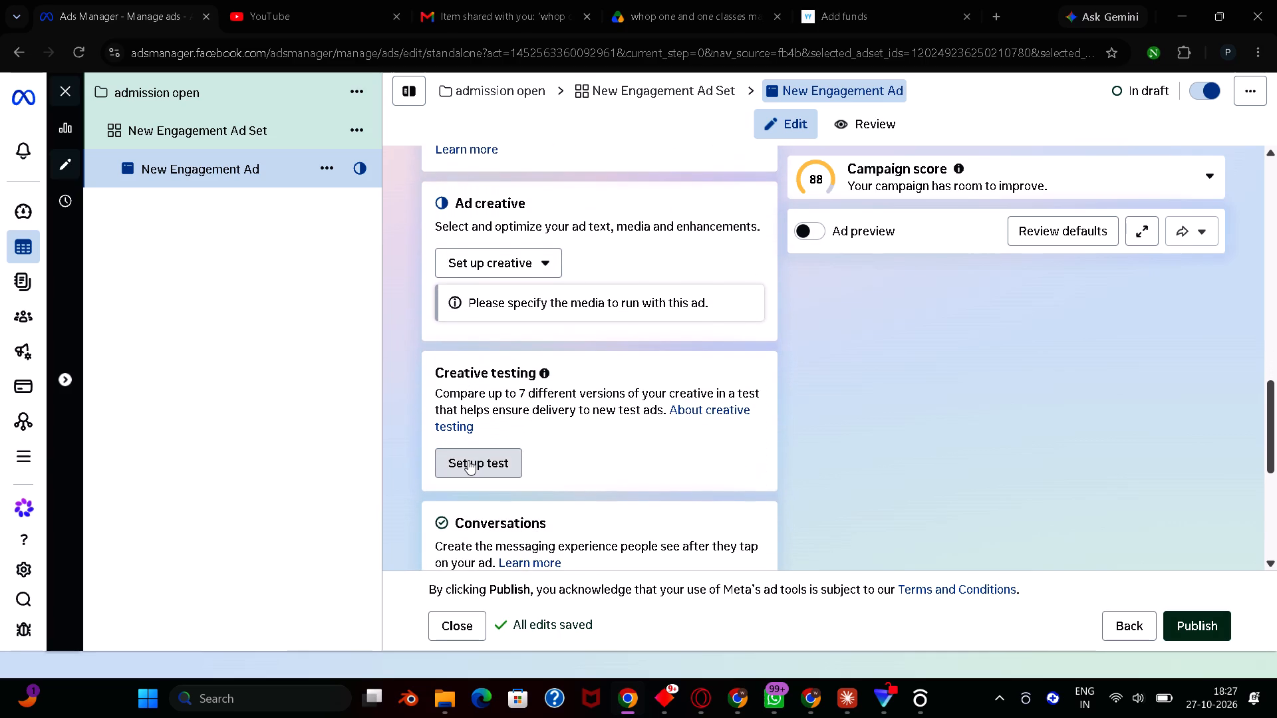
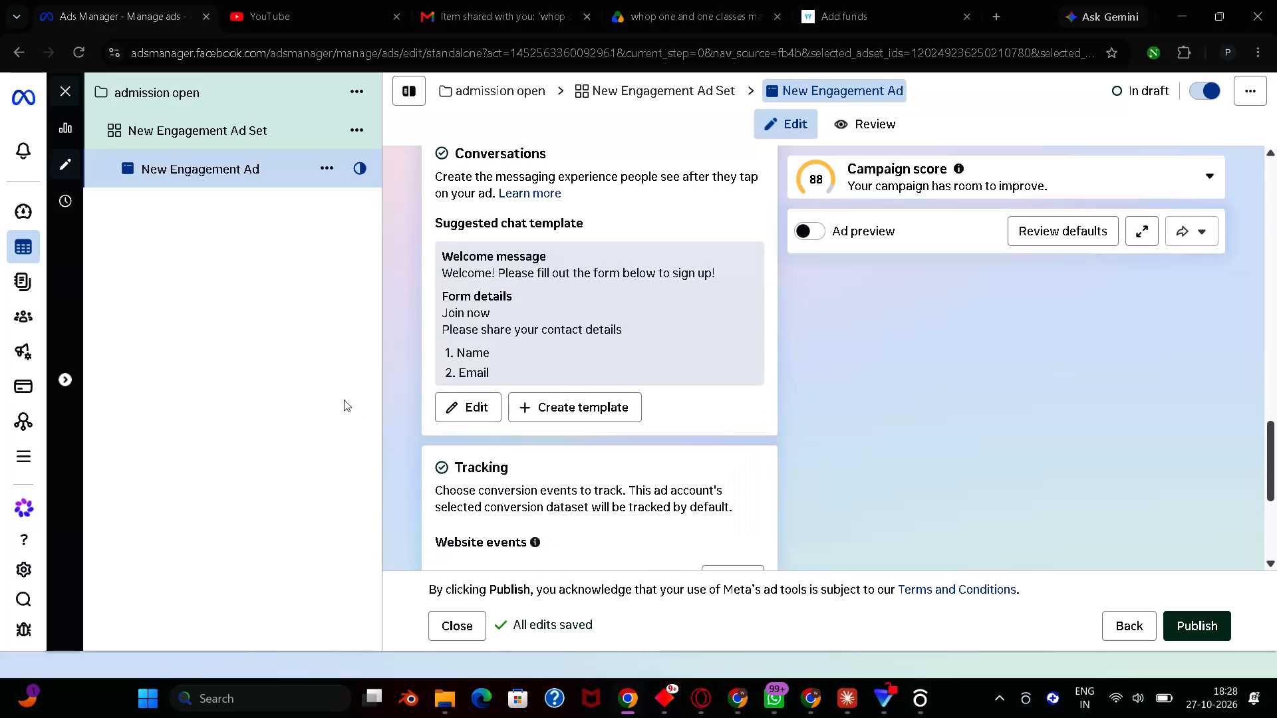
# Review the New Engagement Ad's setup, format and destination sections along with its campaign score details.
pyautogui.scroll(6, 527, 420)
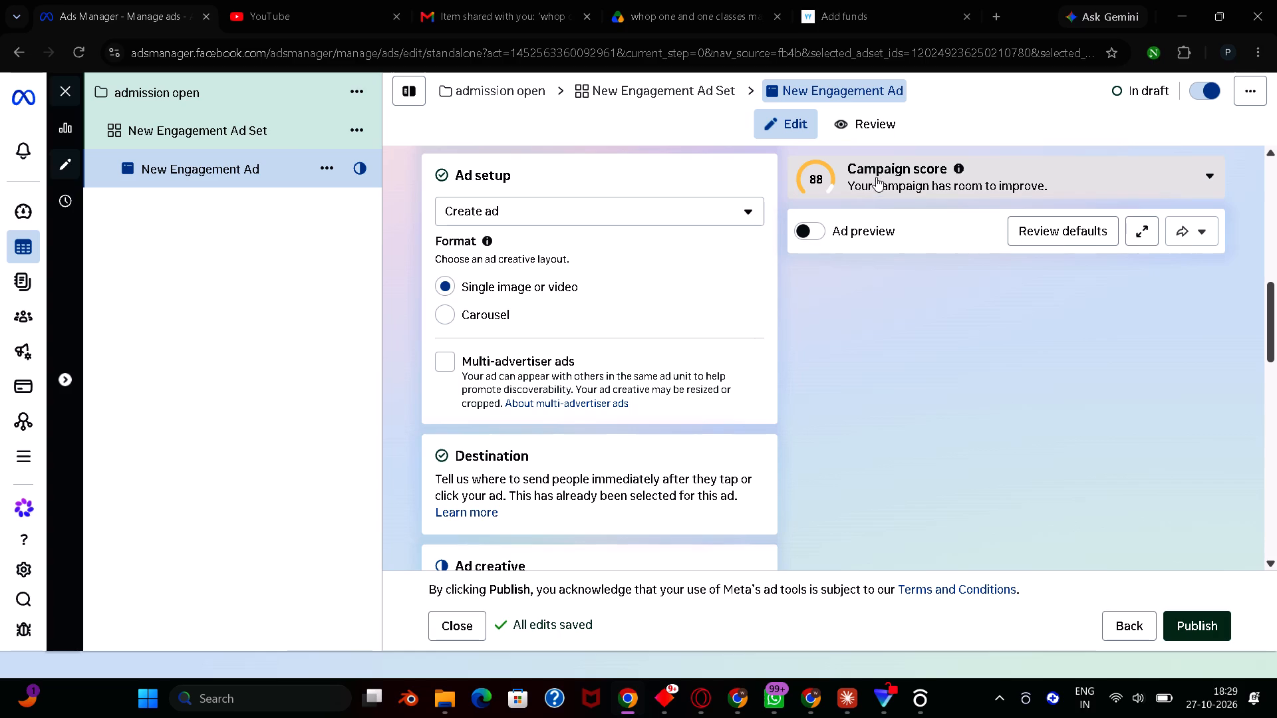
pyautogui.click(1214, 175)
pyautogui.click(1214, 175)
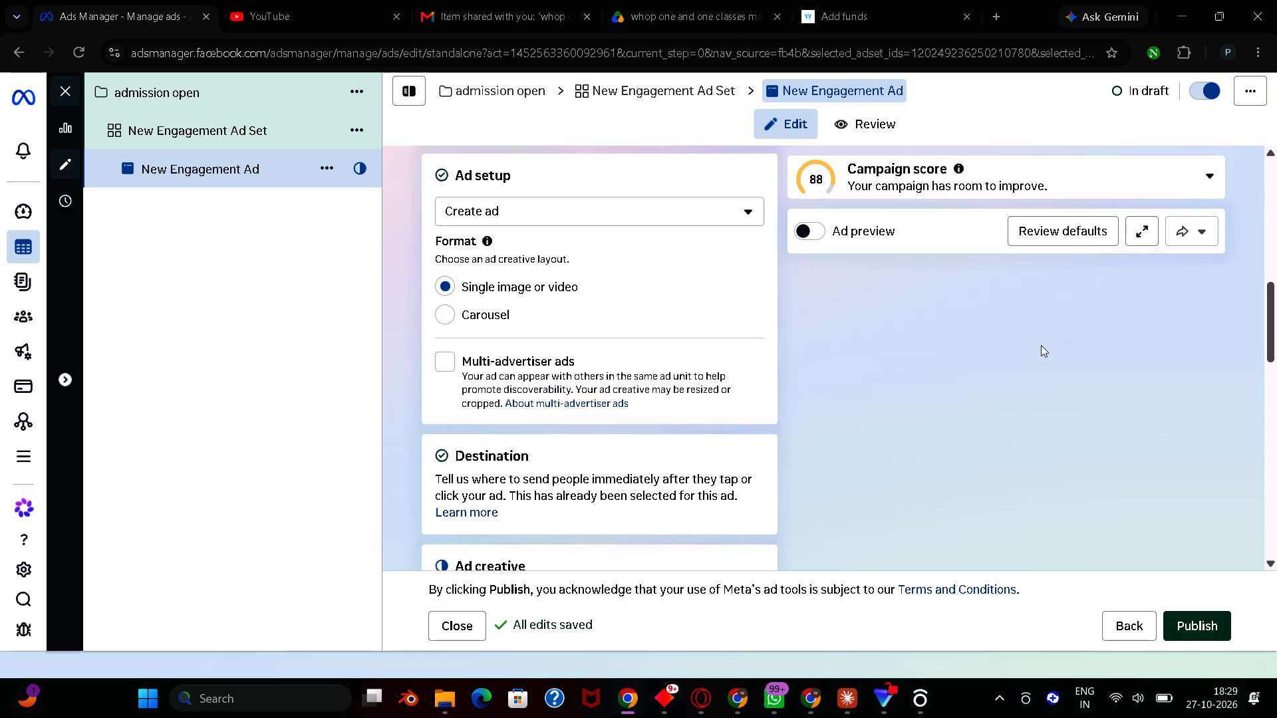
pyautogui.scroll(-7, 1045, 340)
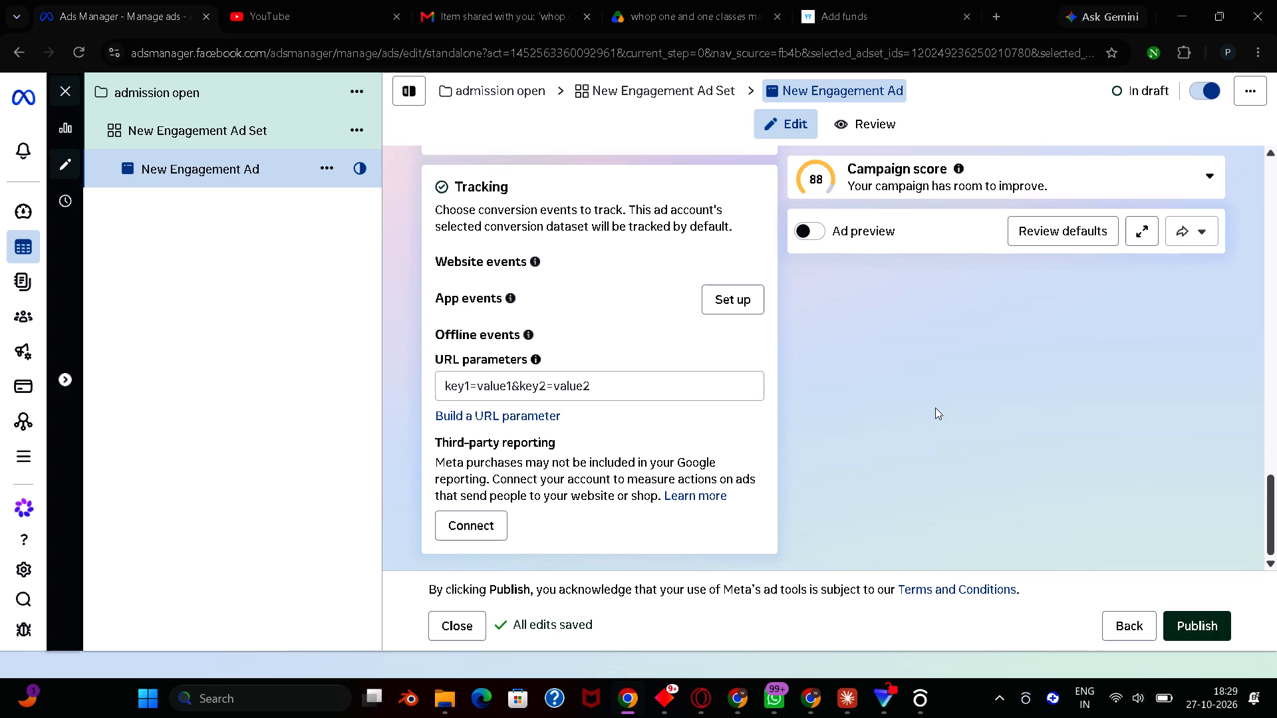
# Review the New Engagement Ad's tracking, ad name, partnership, identity and ad setup sections.
pyautogui.scroll(-5, 935, 408)
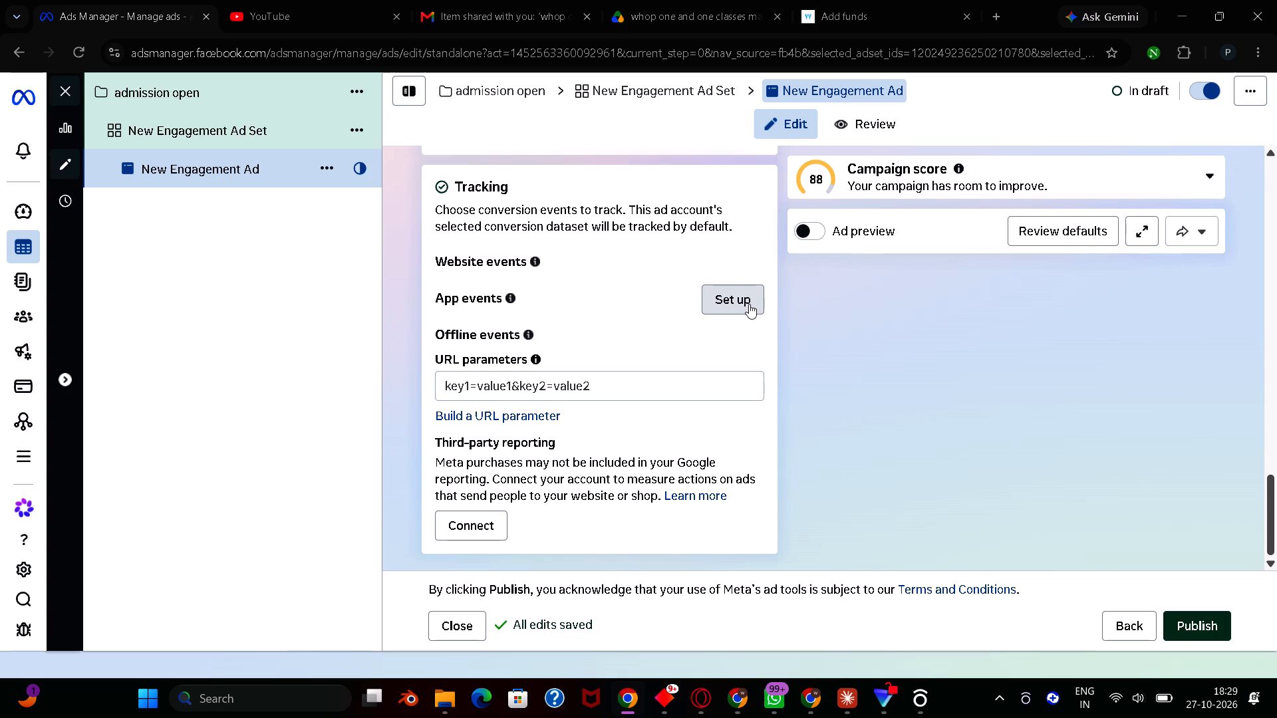
pyautogui.rightClick(749, 304)
pyautogui.click(1068, 320)
pyautogui.scroll(8, 818, 275)
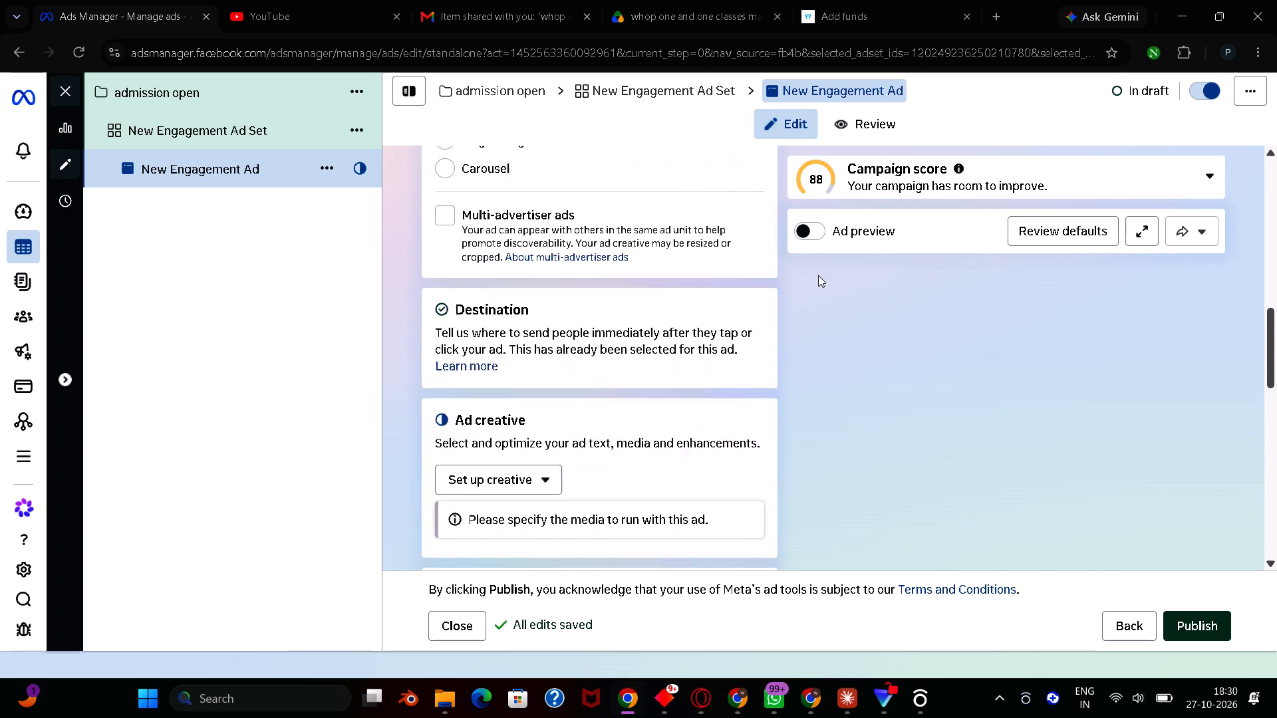
pyautogui.scroll(7, 818, 275)
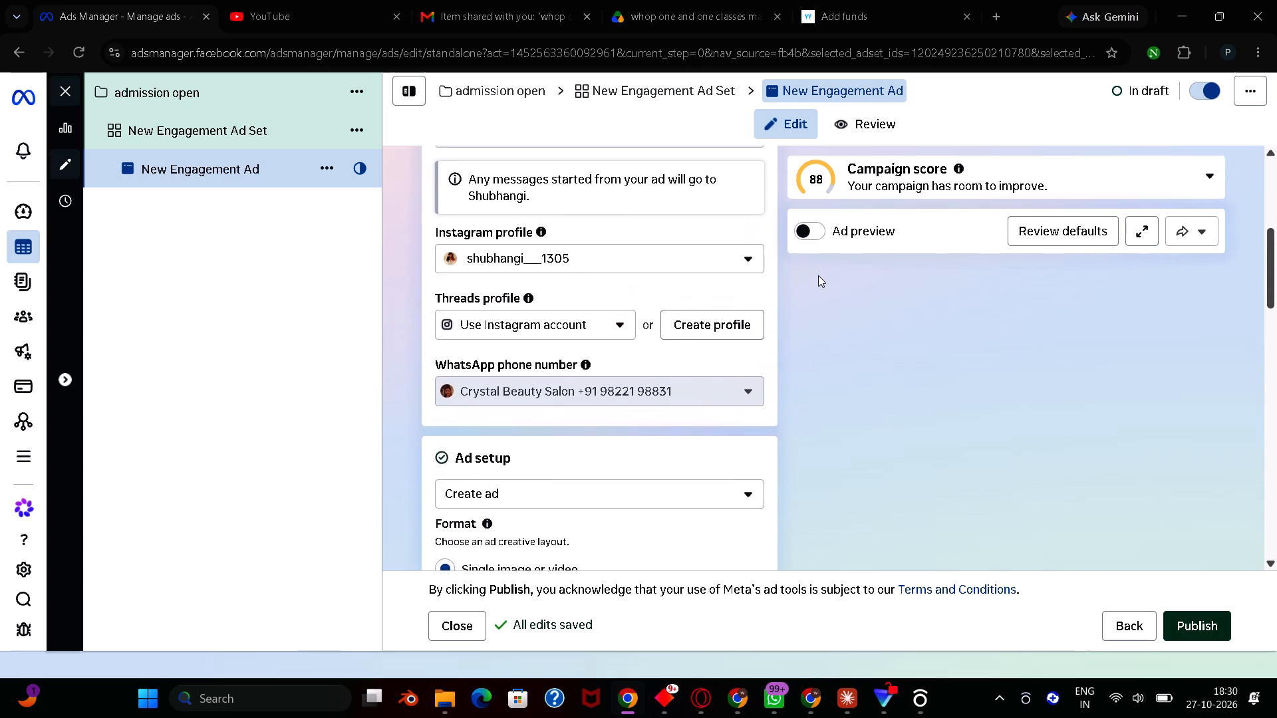
pyautogui.scroll(4, 818, 275)
pyautogui.scroll(-9, 818, 275)
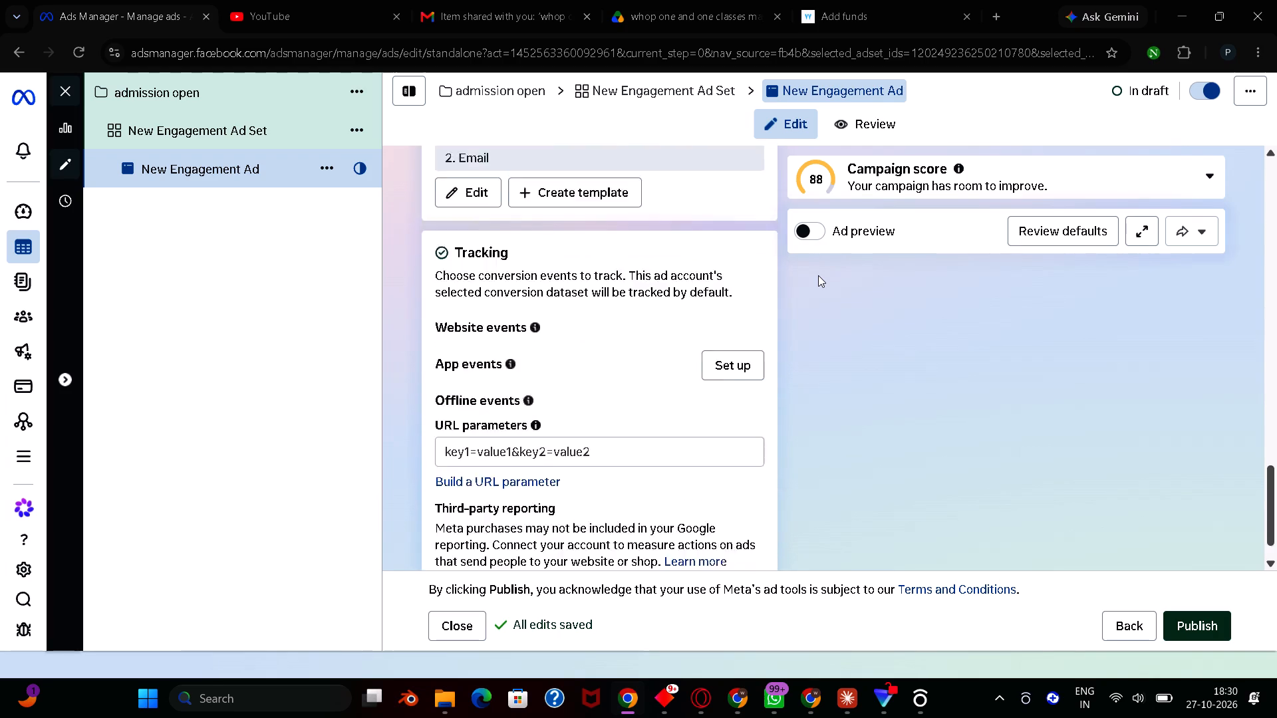
pyautogui.scroll(-5, 818, 275)
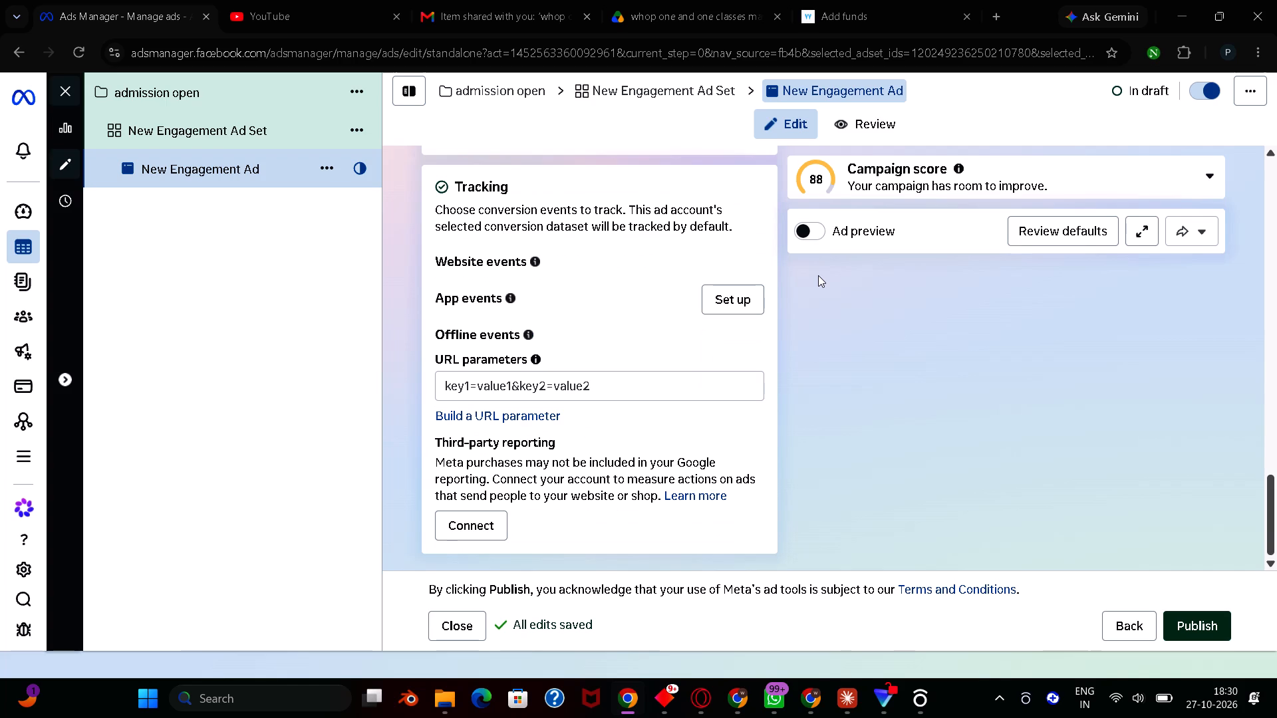
pyautogui.scroll(9, 664, 203)
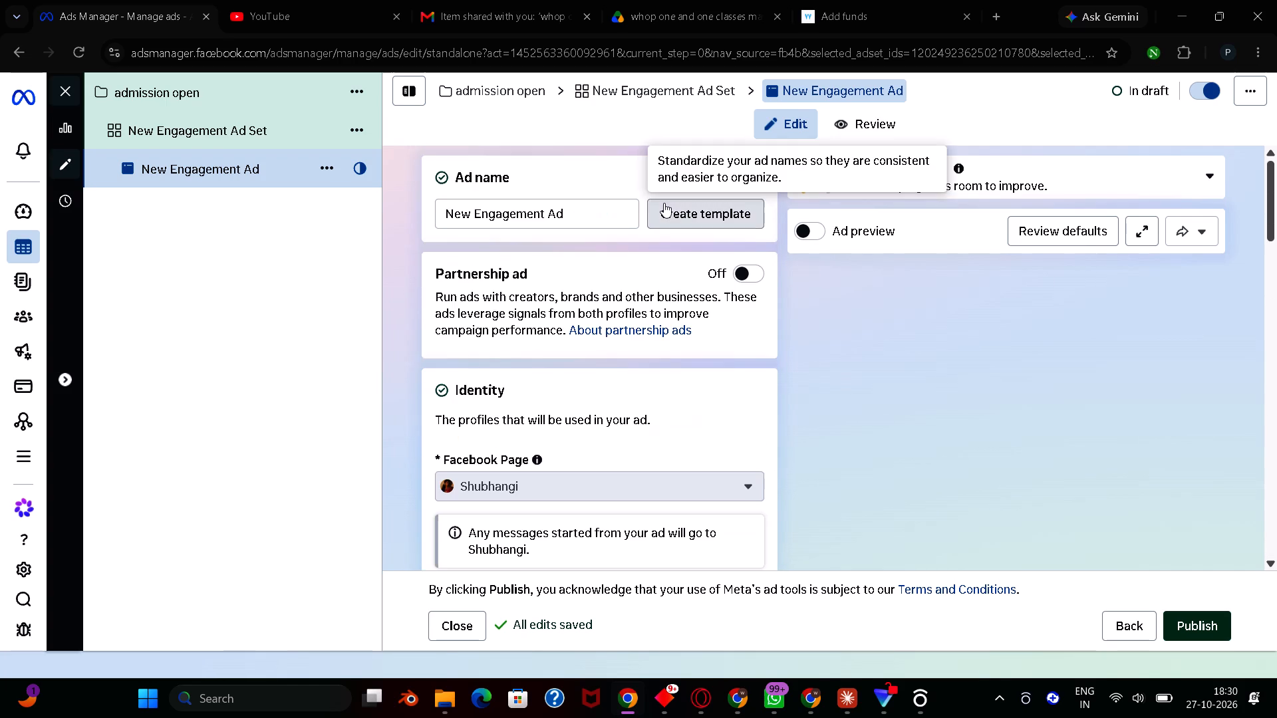
pyautogui.scroll(-3, 664, 203)
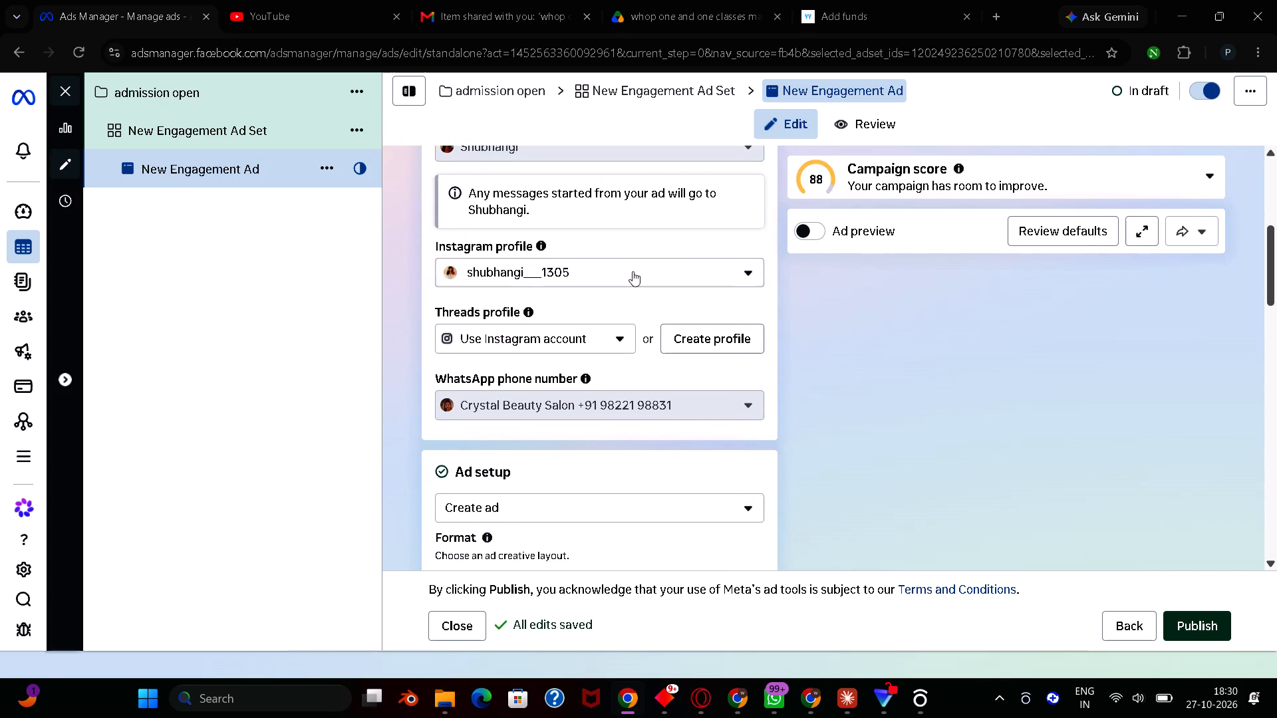
pyautogui.scroll(-1, 692, 290)
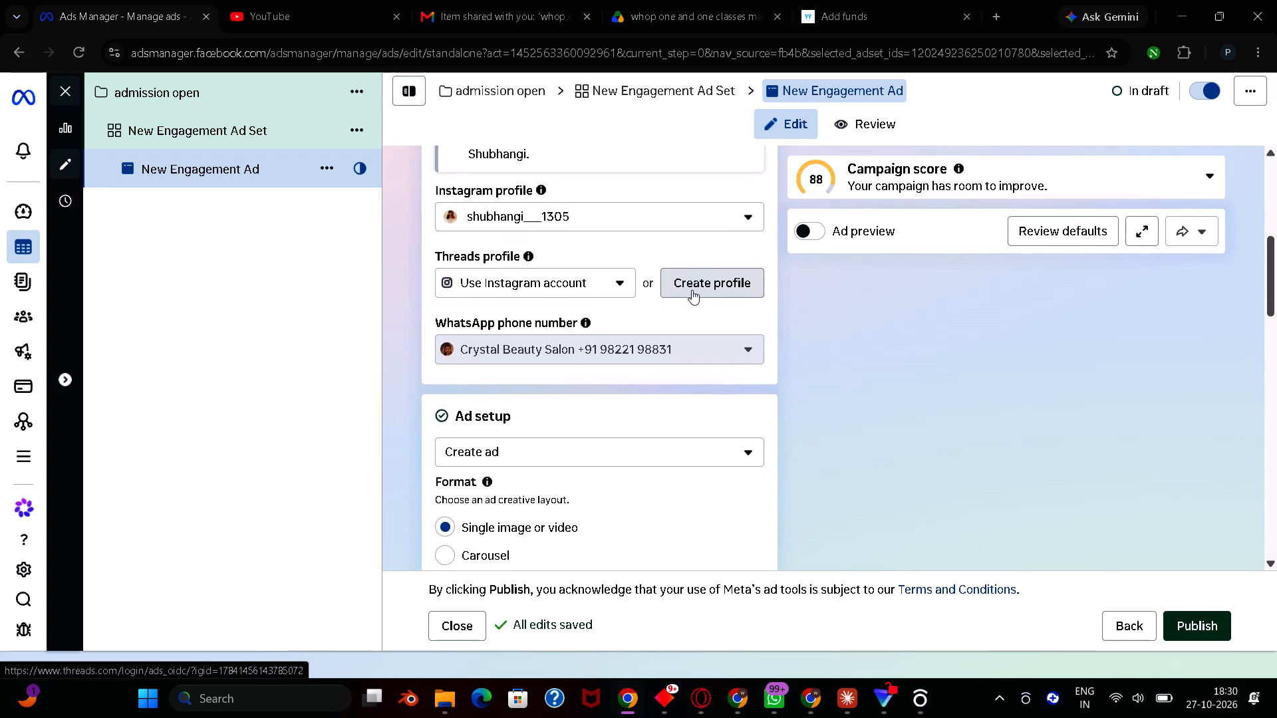
pyautogui.scroll(-2, 692, 290)
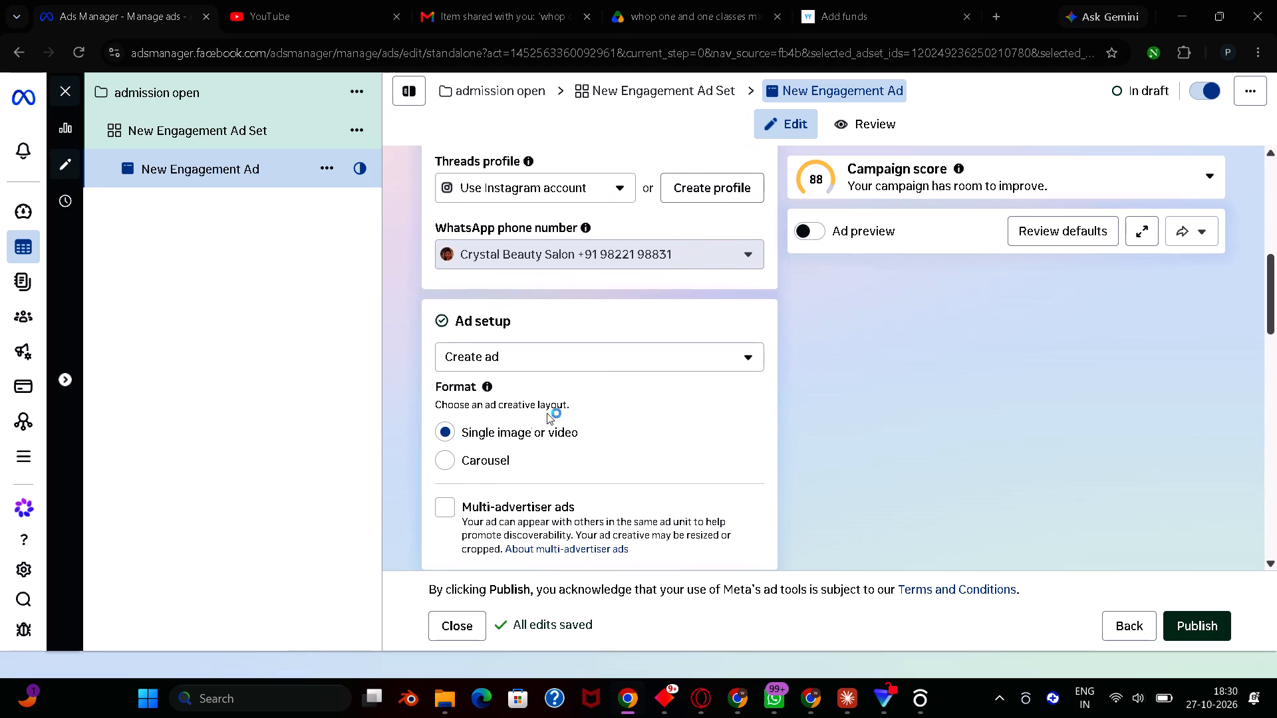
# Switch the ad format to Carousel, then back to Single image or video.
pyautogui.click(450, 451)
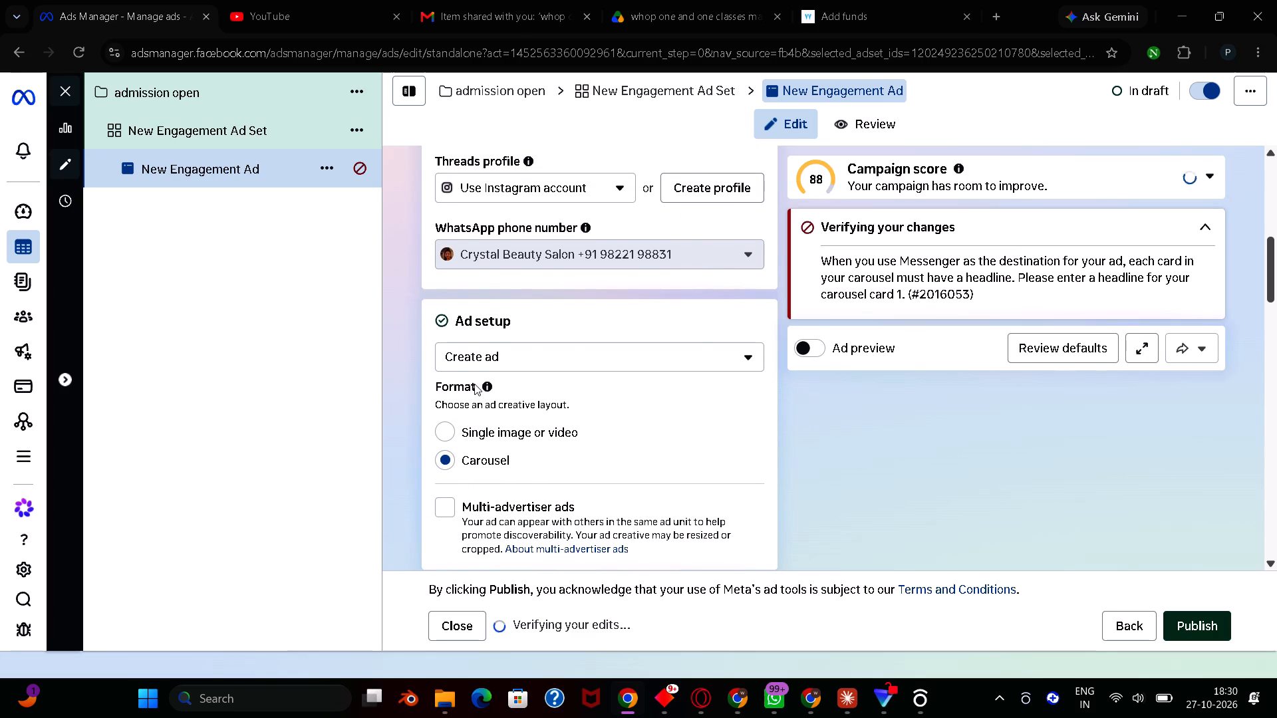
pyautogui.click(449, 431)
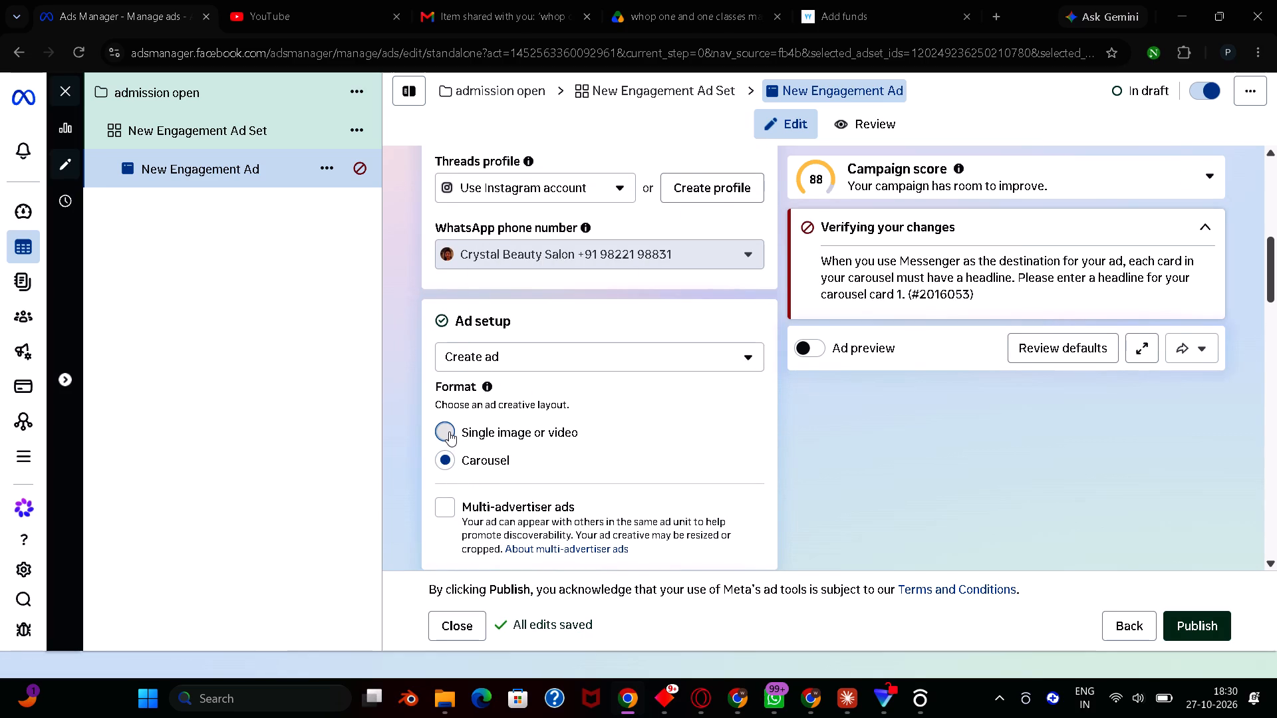
# Examine the ad's destination, creative, creative testing, conversations and tracking sections, along with its identity profiles.
pyautogui.scroll(-1, 507, 456)
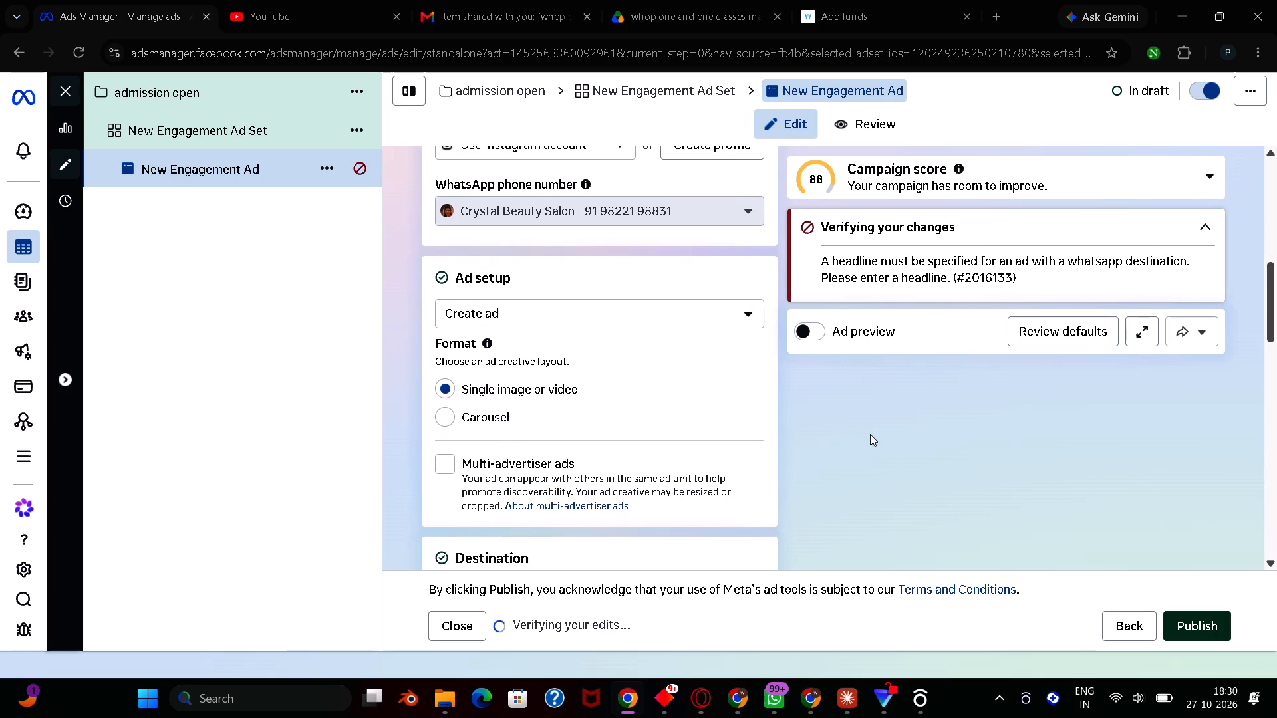
pyautogui.scroll(-1, 493, 451)
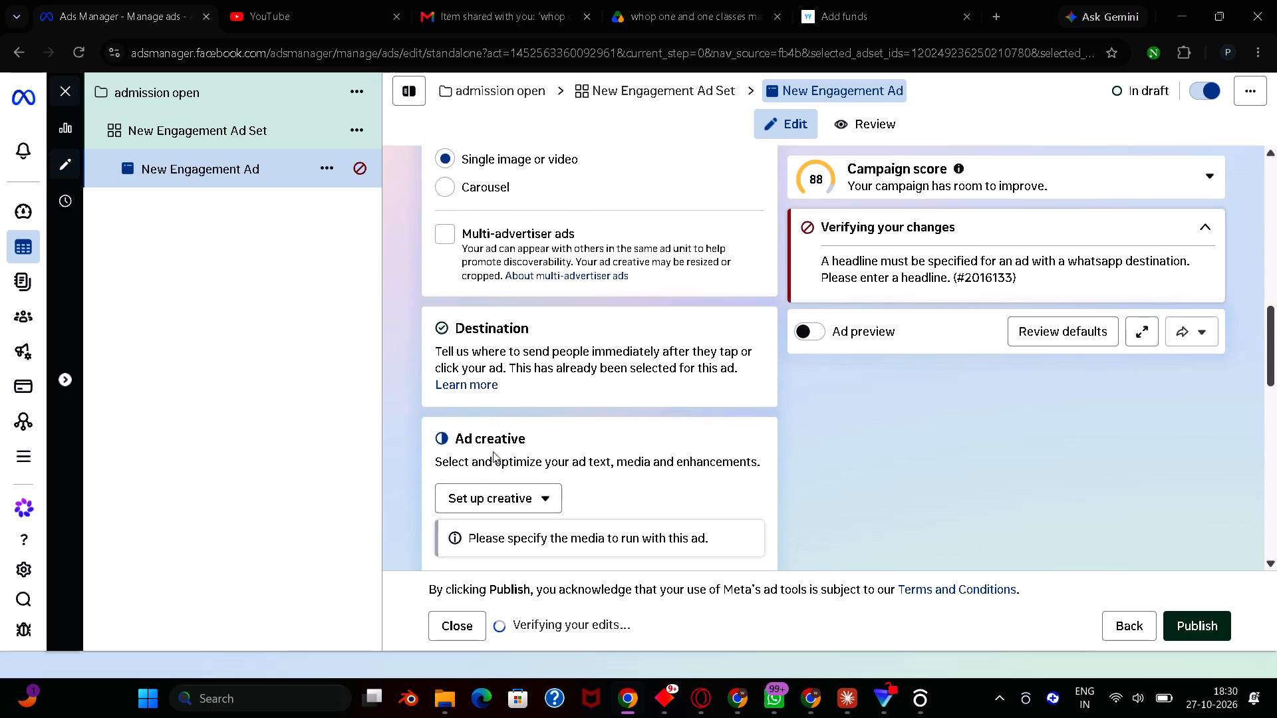
pyautogui.scroll(-8, 493, 451)
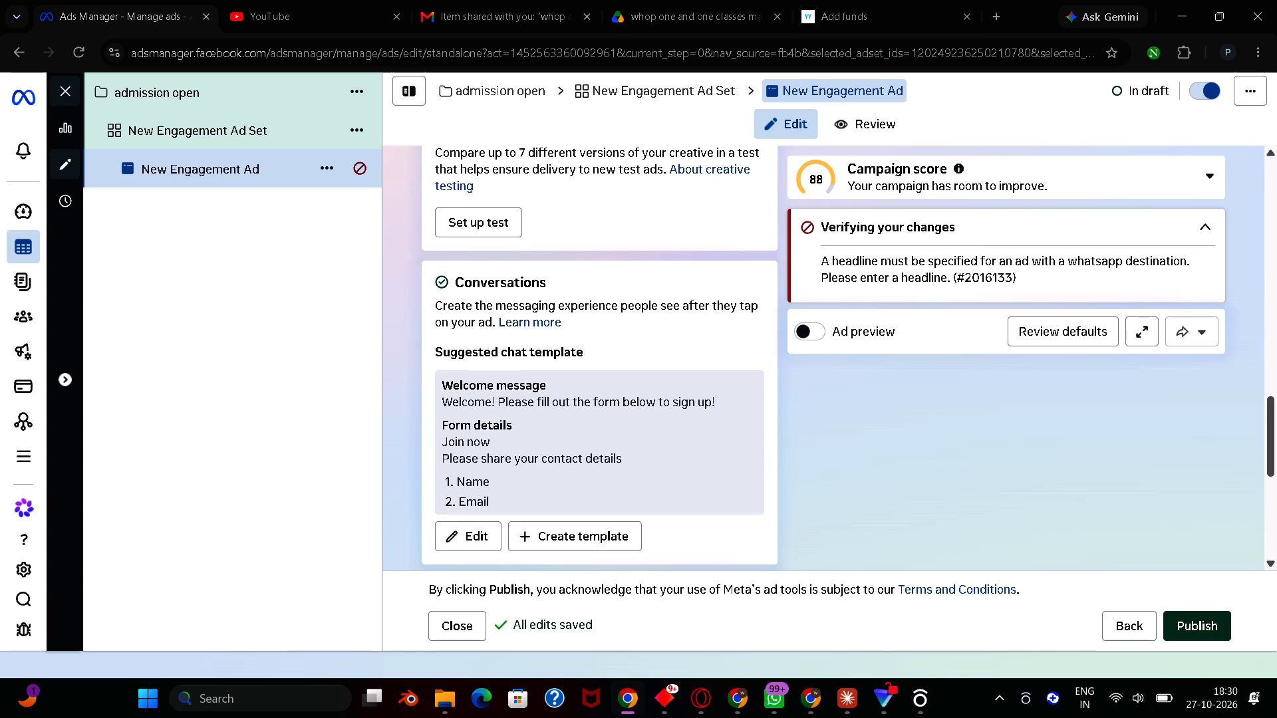
pyautogui.scroll(3, 381, 329)
pyautogui.scroll(2, 593, 293)
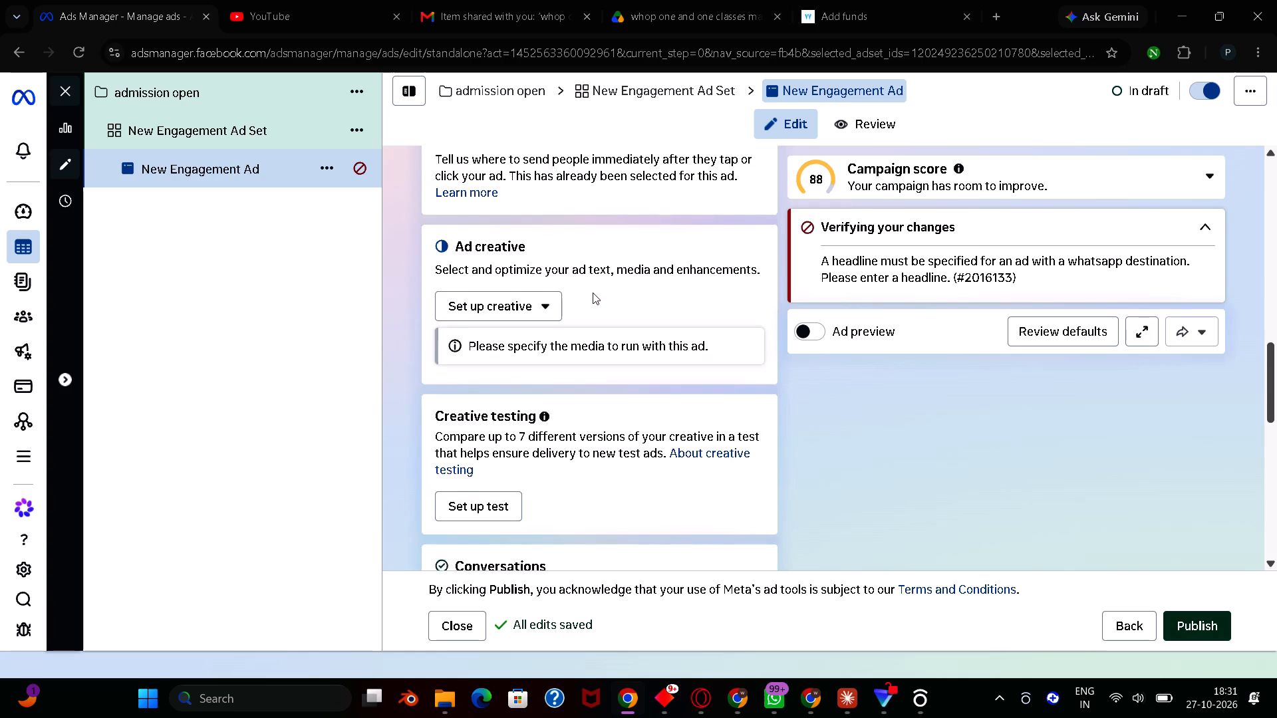
pyautogui.scroll(6, 593, 293)
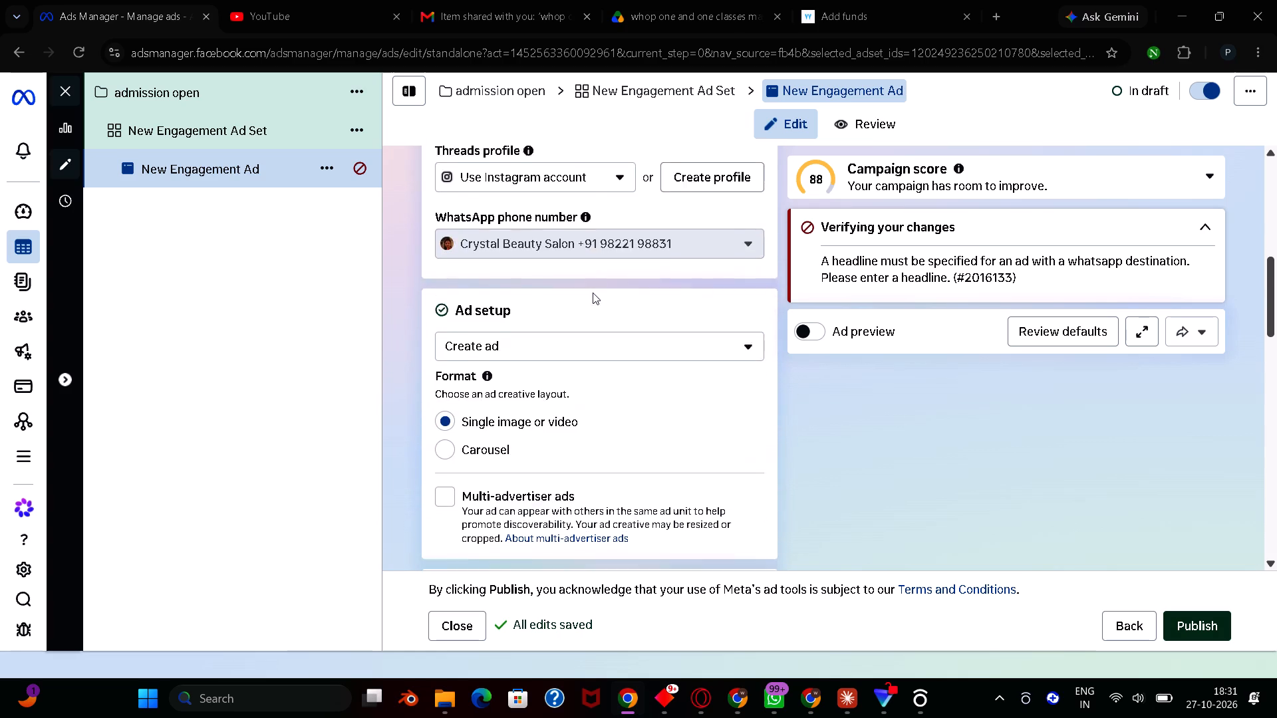
pyautogui.scroll(5, 593, 293)
pyautogui.scroll(-4, 593, 293)
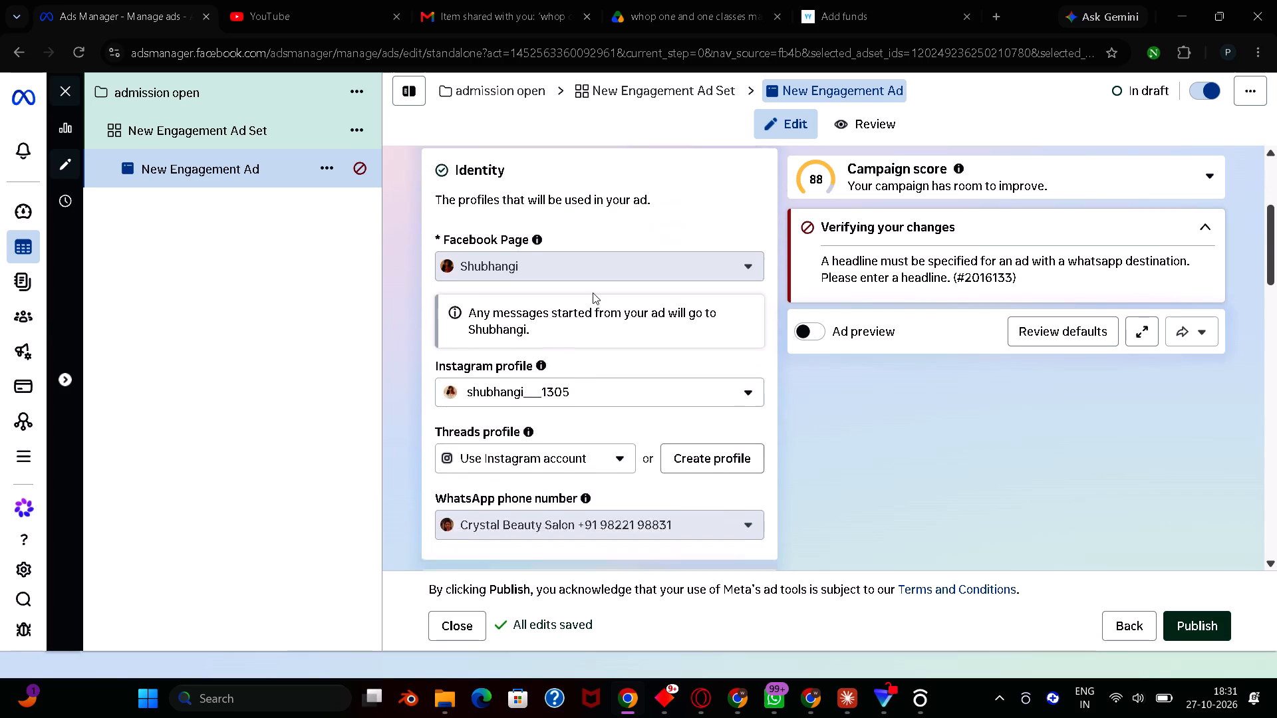
pyautogui.scroll(-8, 593, 293)
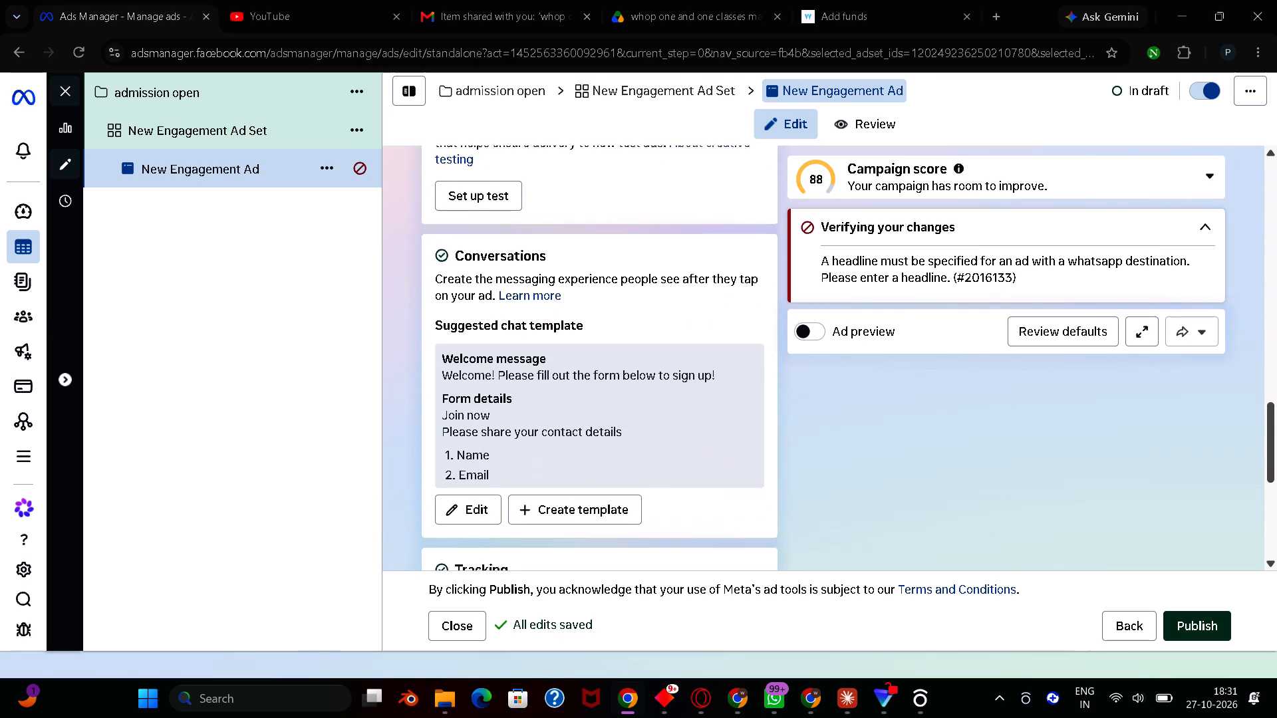
pyautogui.scroll(-5, 593, 293)
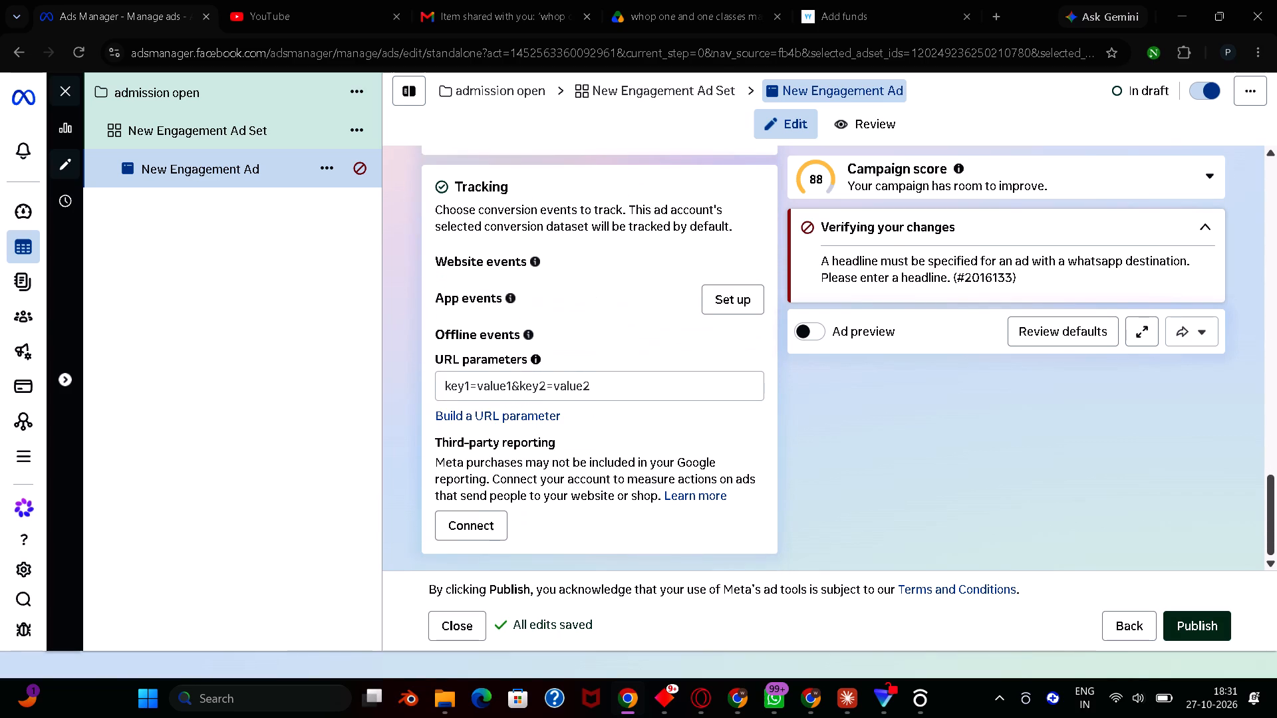
# Return to the New Engagement Ad Set and review its manual message destinations and WhatsApp connection settings.
pyautogui.click(708, 83)
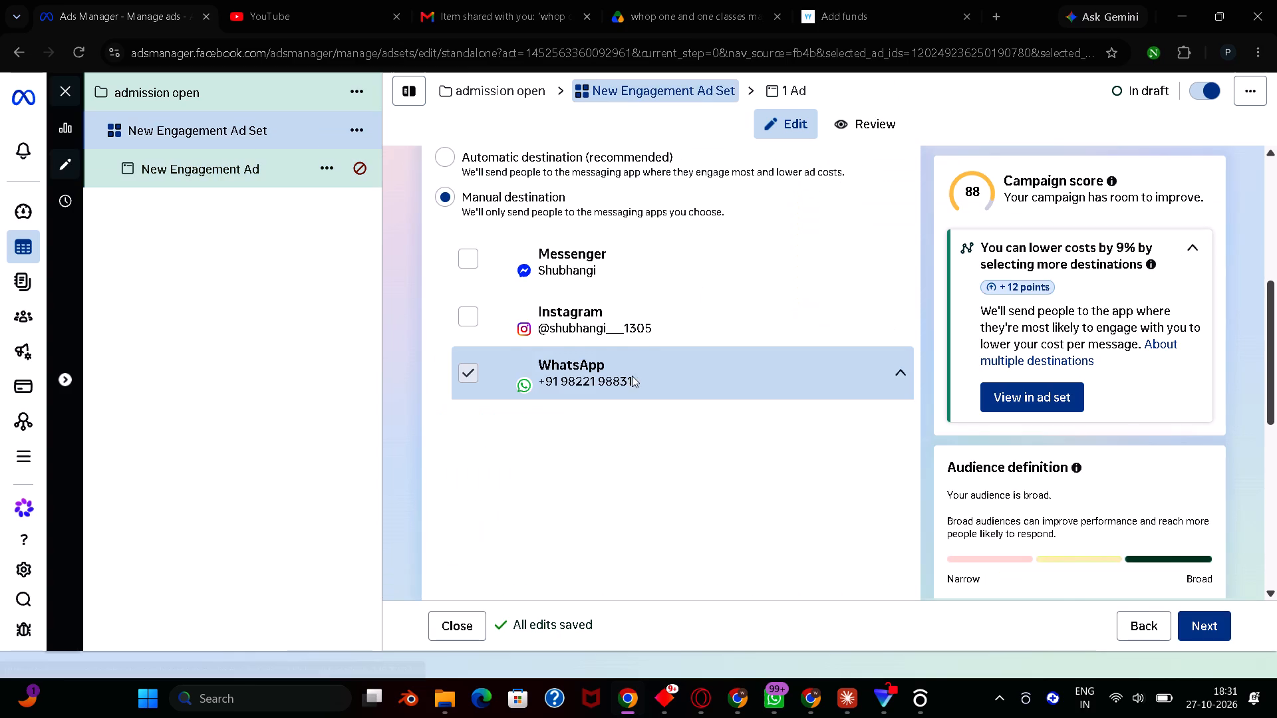
pyautogui.scroll(-5, 632, 376)
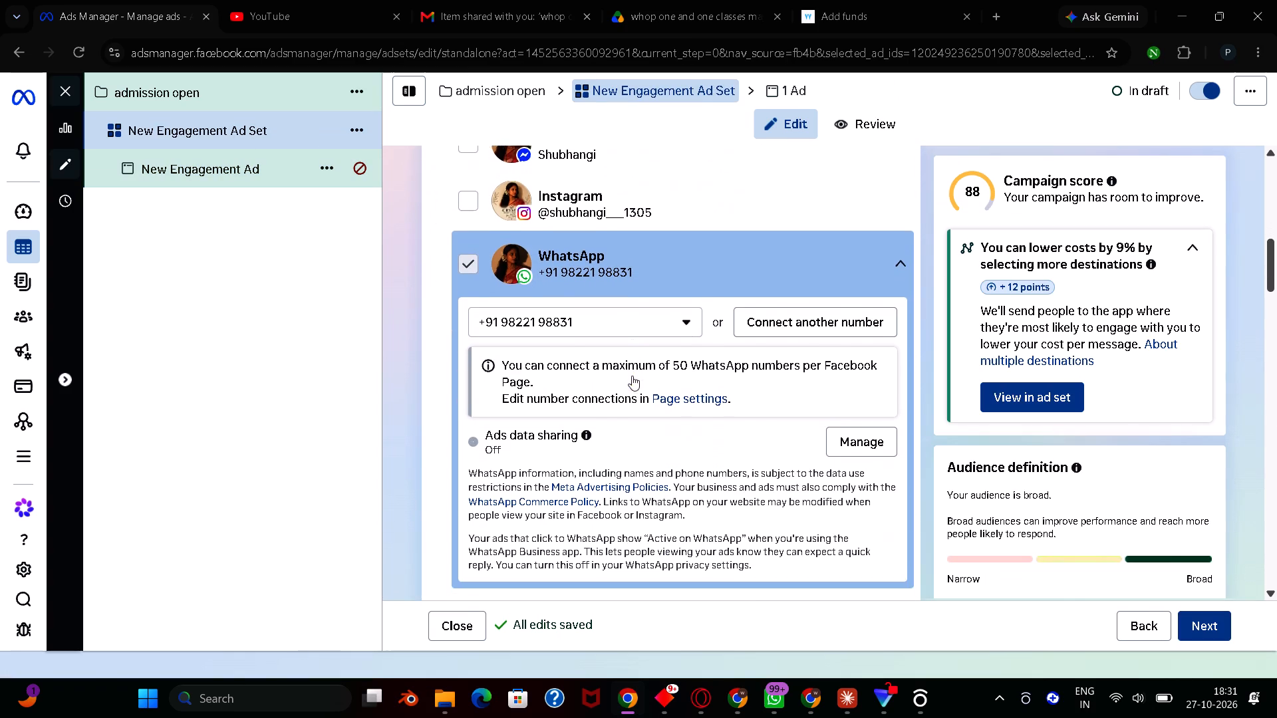
# Review the New Engagement Ad Set's settings from the WhatsApp destination through performance goal, budget, schedule and audience to placements.
pyautogui.scroll(-3, 632, 376)
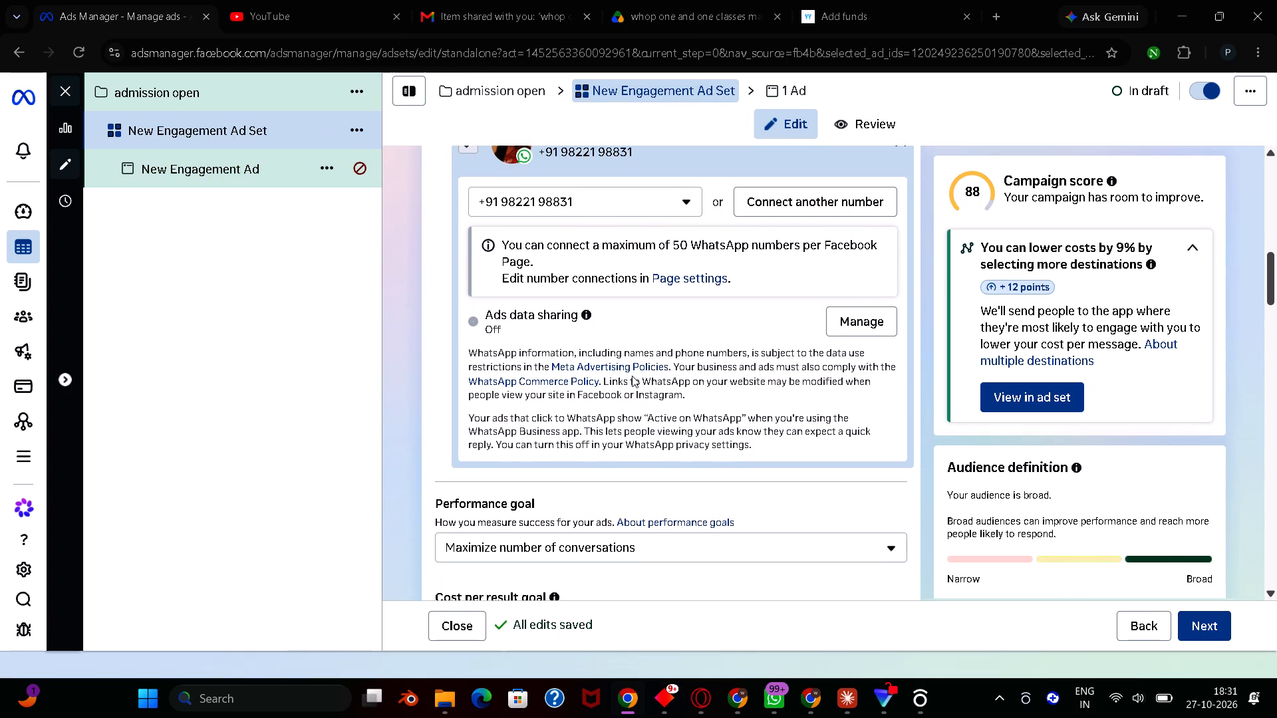
pyautogui.scroll(-5, 632, 376)
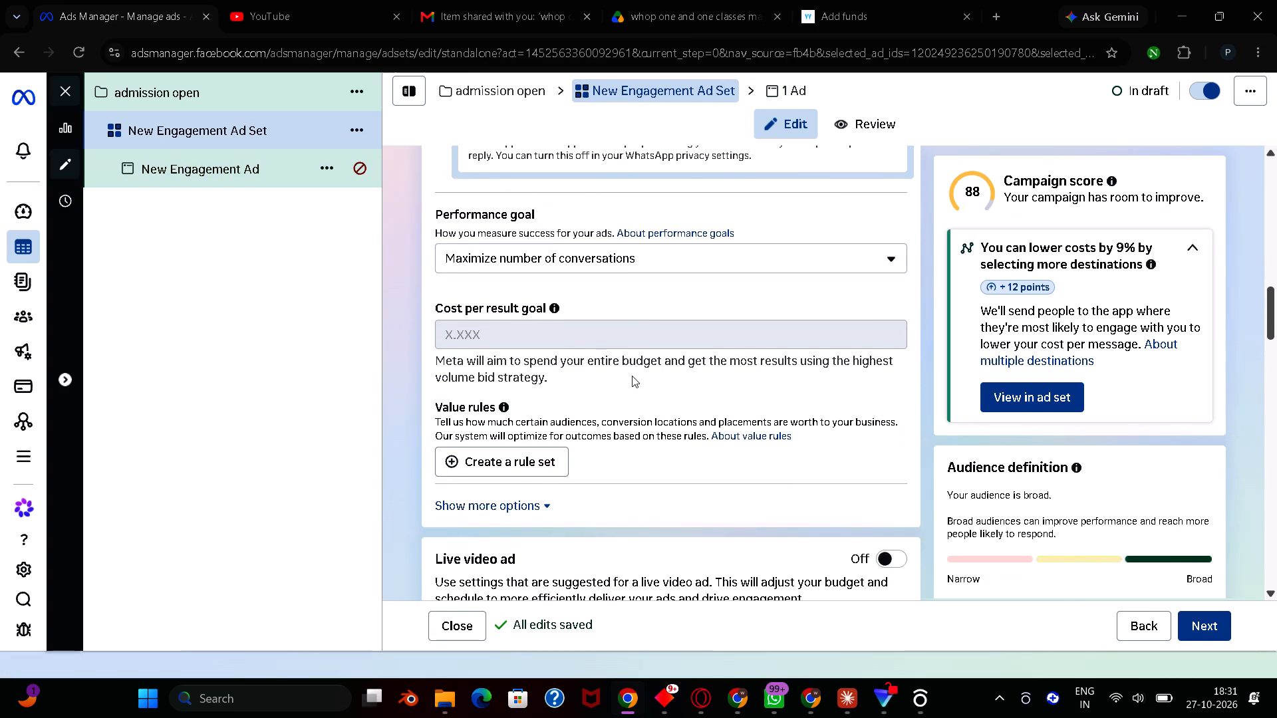
pyautogui.scroll(-5, 632, 376)
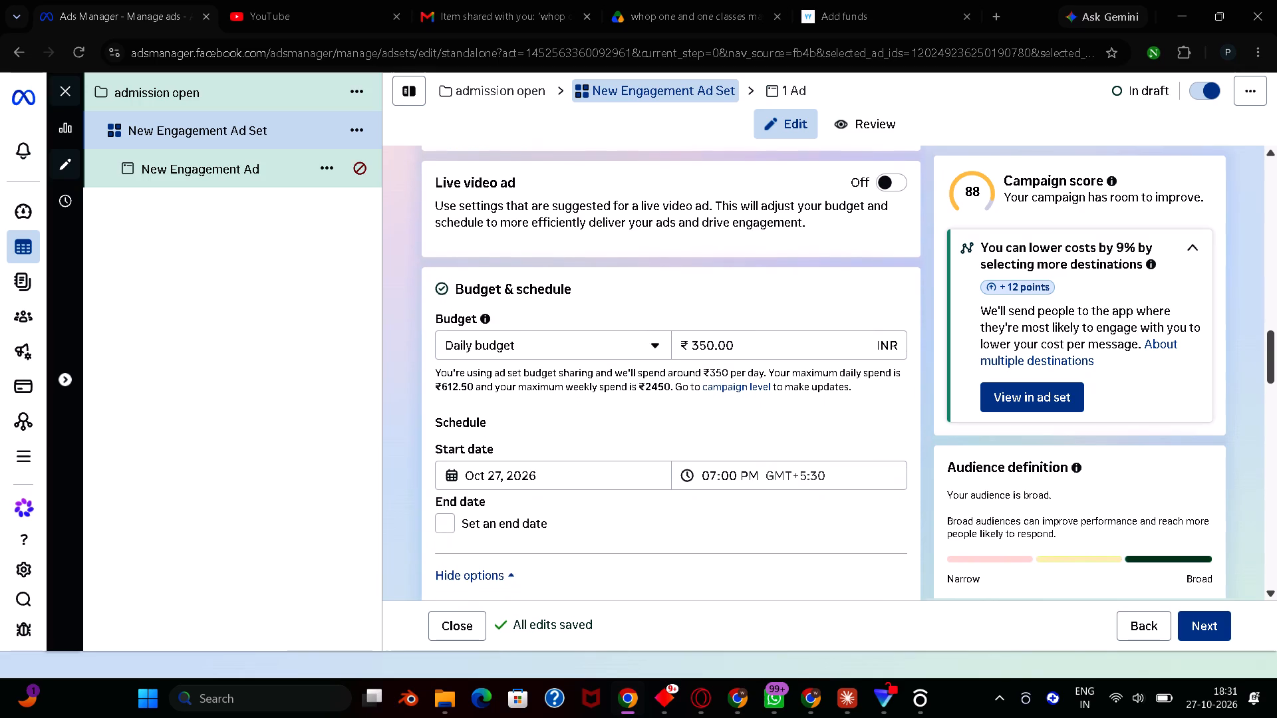
pyautogui.scroll(-5, 632, 376)
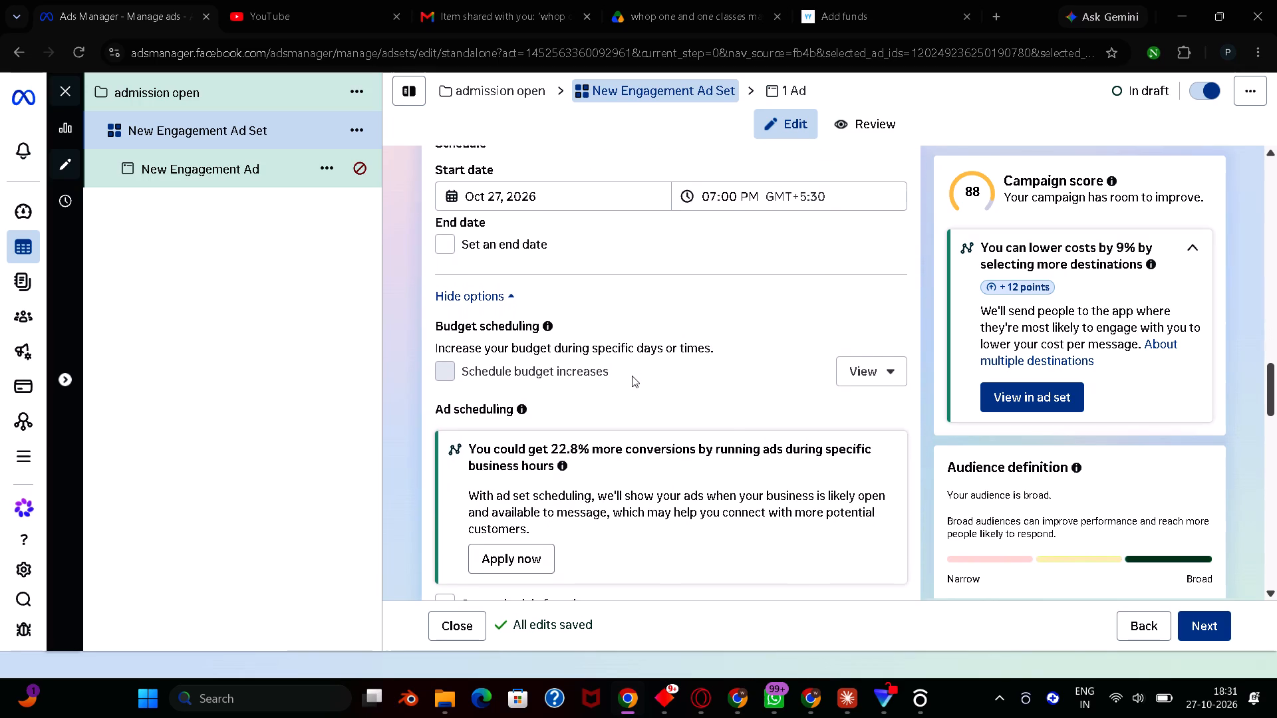
pyautogui.scroll(-4, 632, 376)
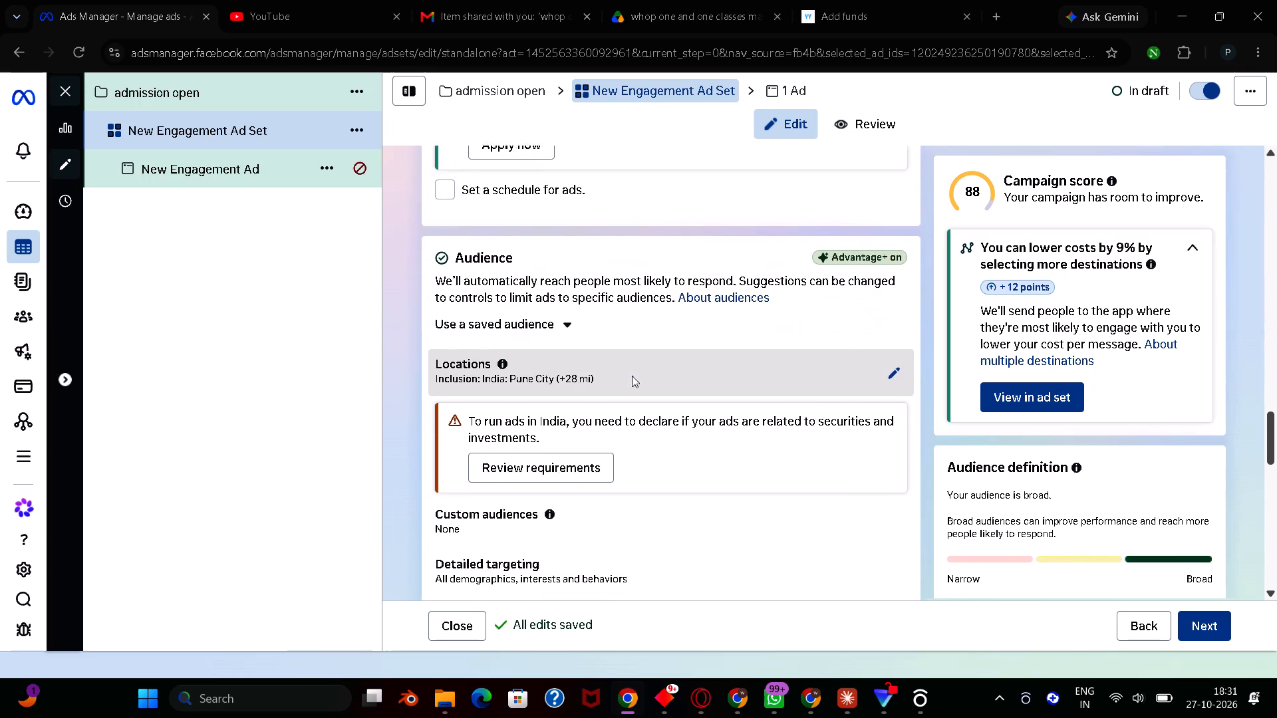
pyautogui.scroll(-1, 632, 376)
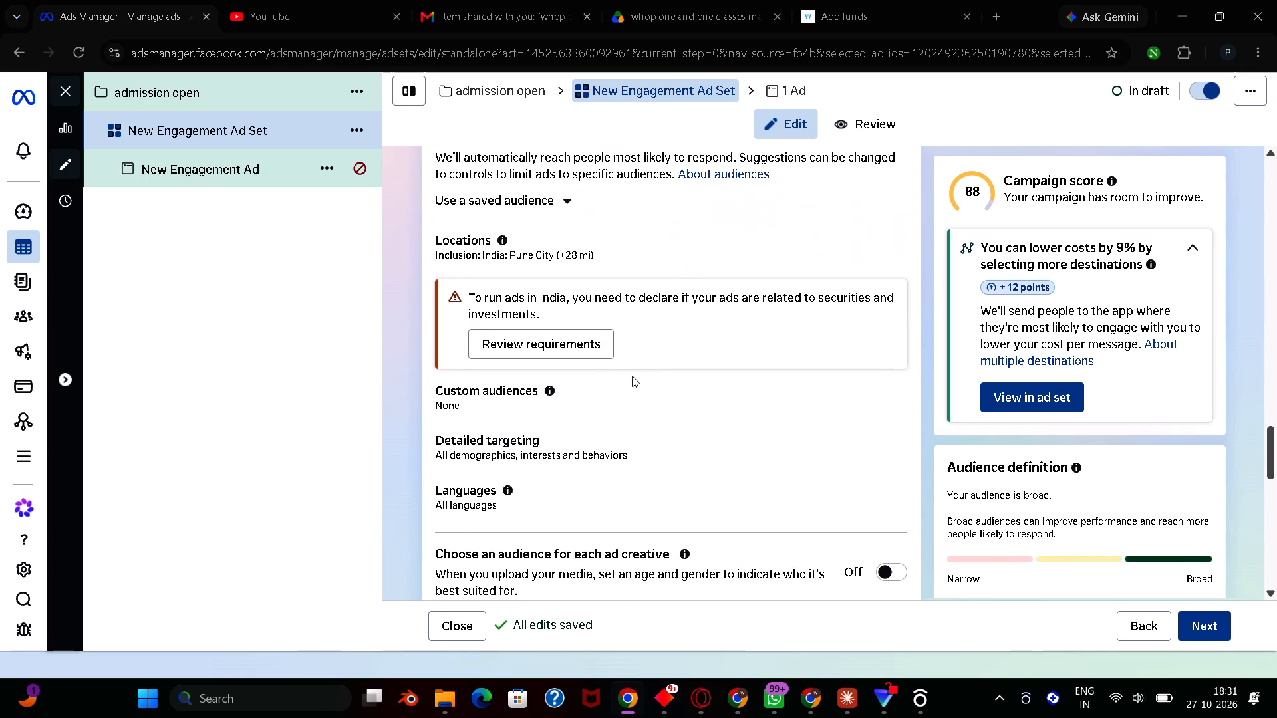
pyautogui.scroll(-1, 632, 376)
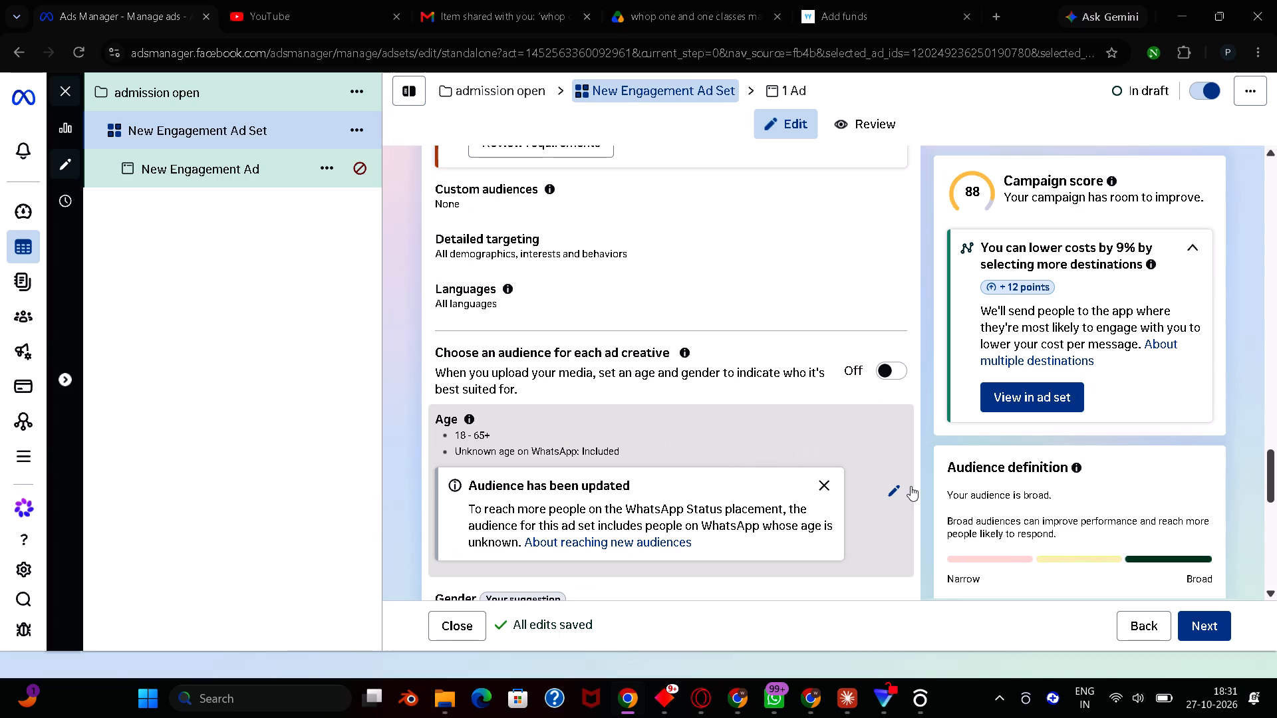
# Set the maximum age of the New Engagement Ad Set's audience to 40.
pyautogui.click(899, 489)
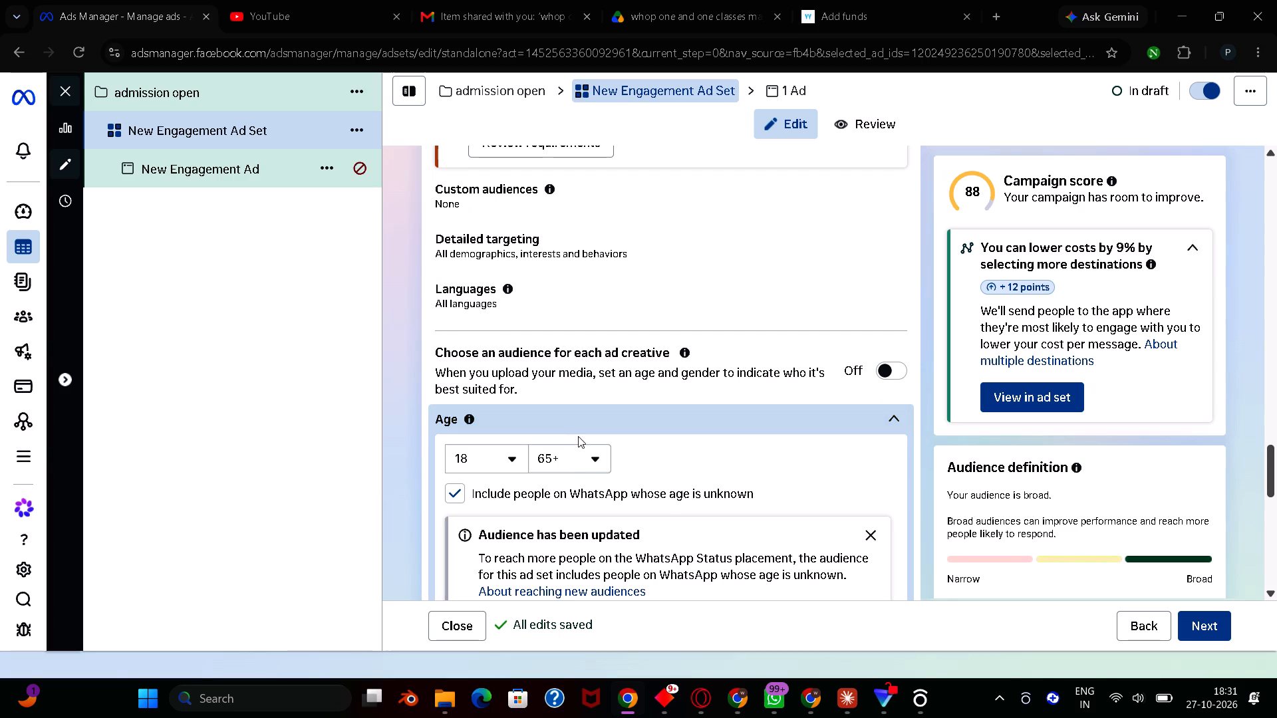
pyautogui.click(579, 457)
pyautogui.scroll(4, 586, 397)
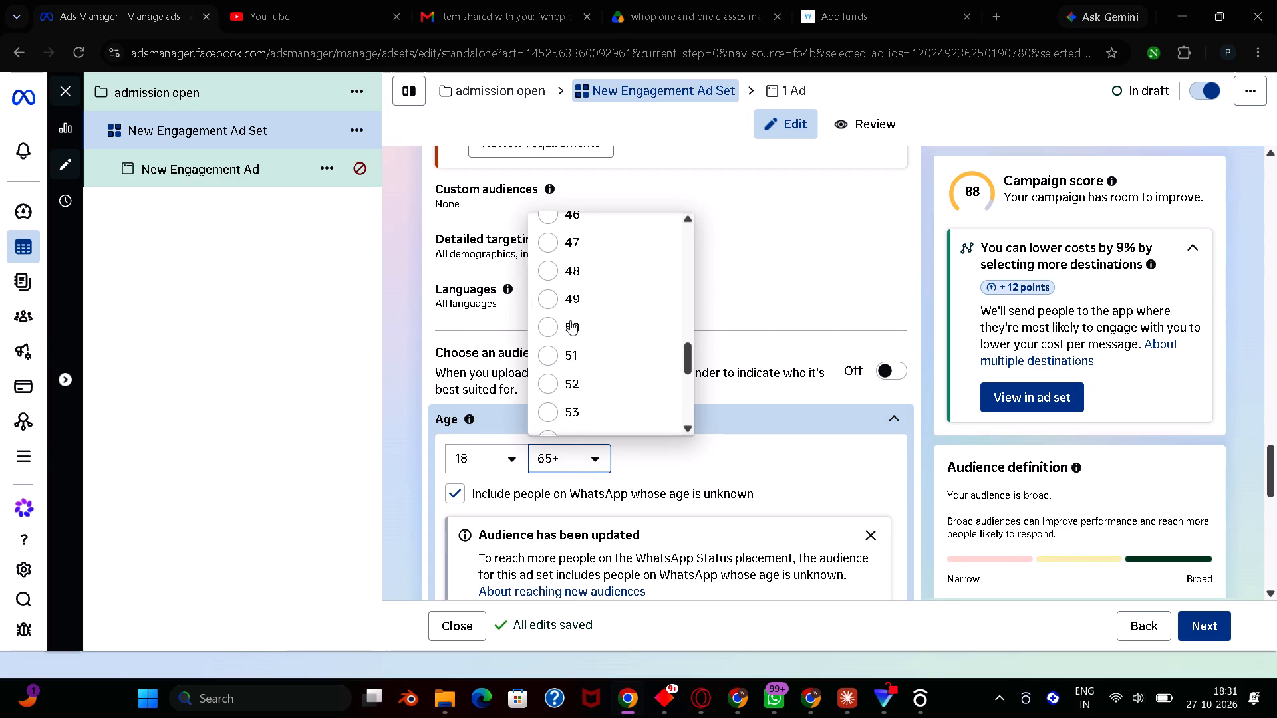
pyautogui.scroll(3, 548, 249)
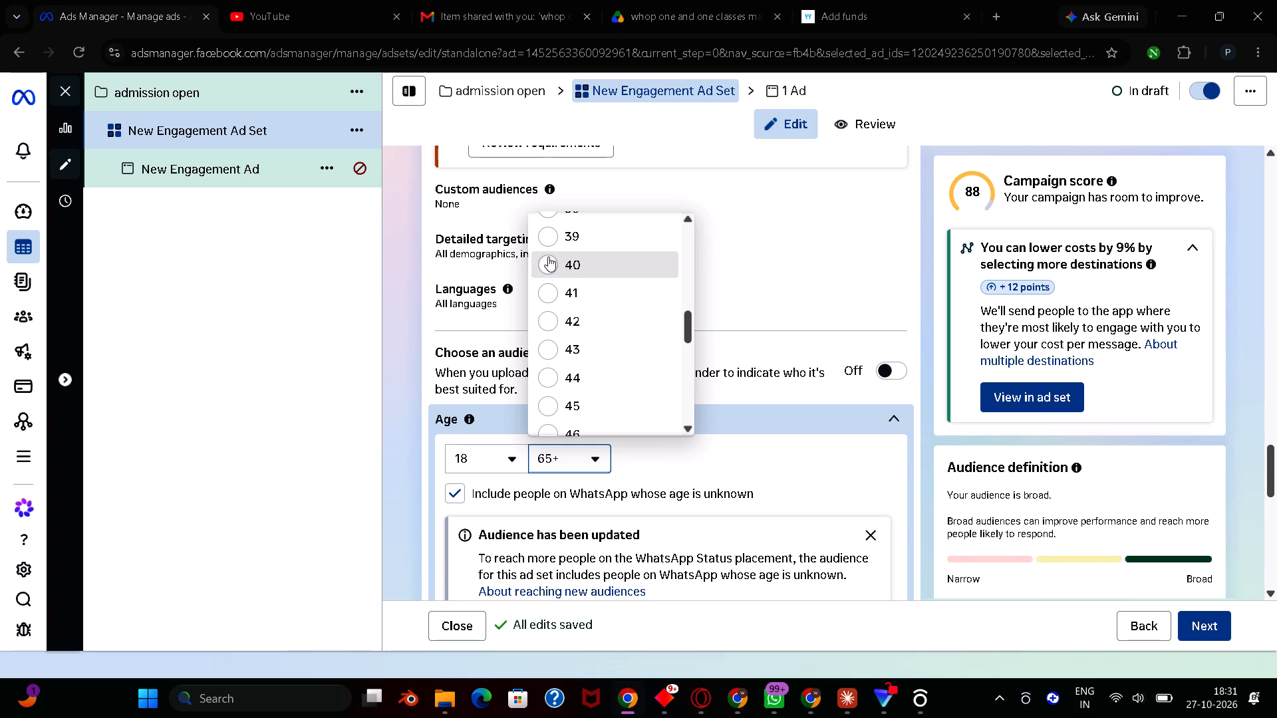
pyautogui.click(548, 257)
# Check the ad set's remaining sections after age, from gender and India policy requirements to placements, and look back over the audience settings.
pyautogui.scroll(-2, 611, 372)
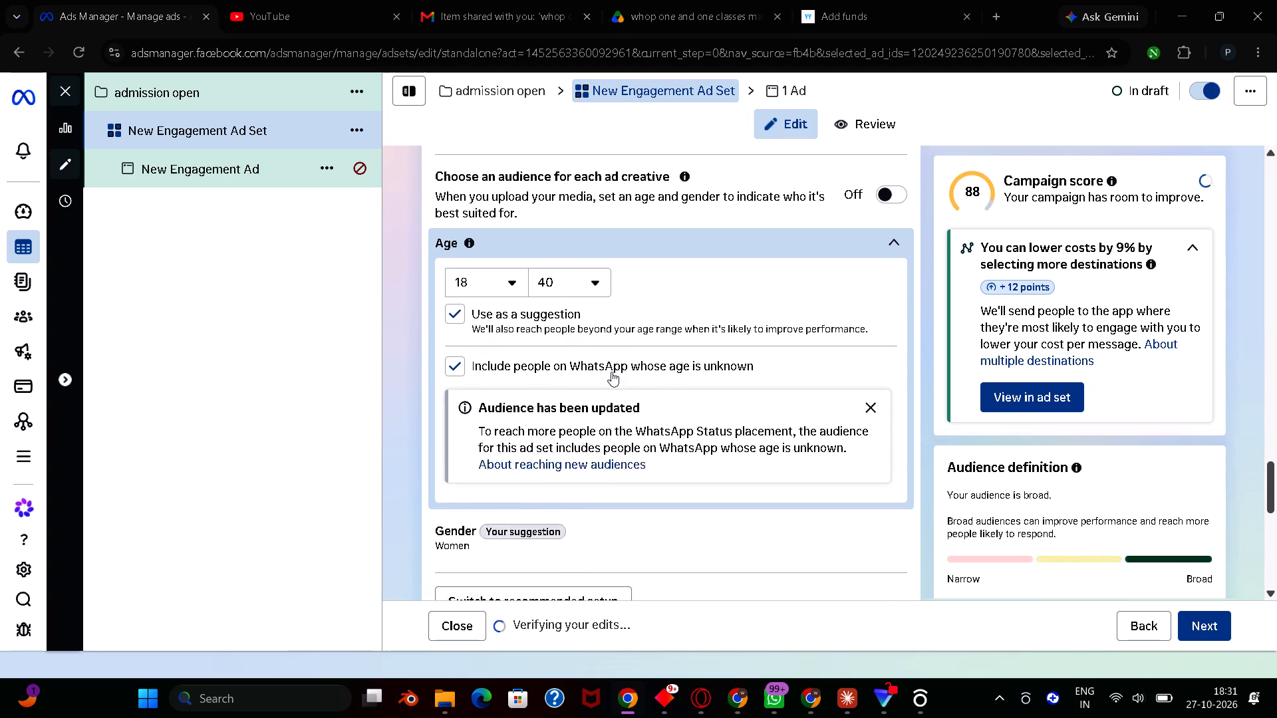
pyautogui.scroll(-7, 611, 372)
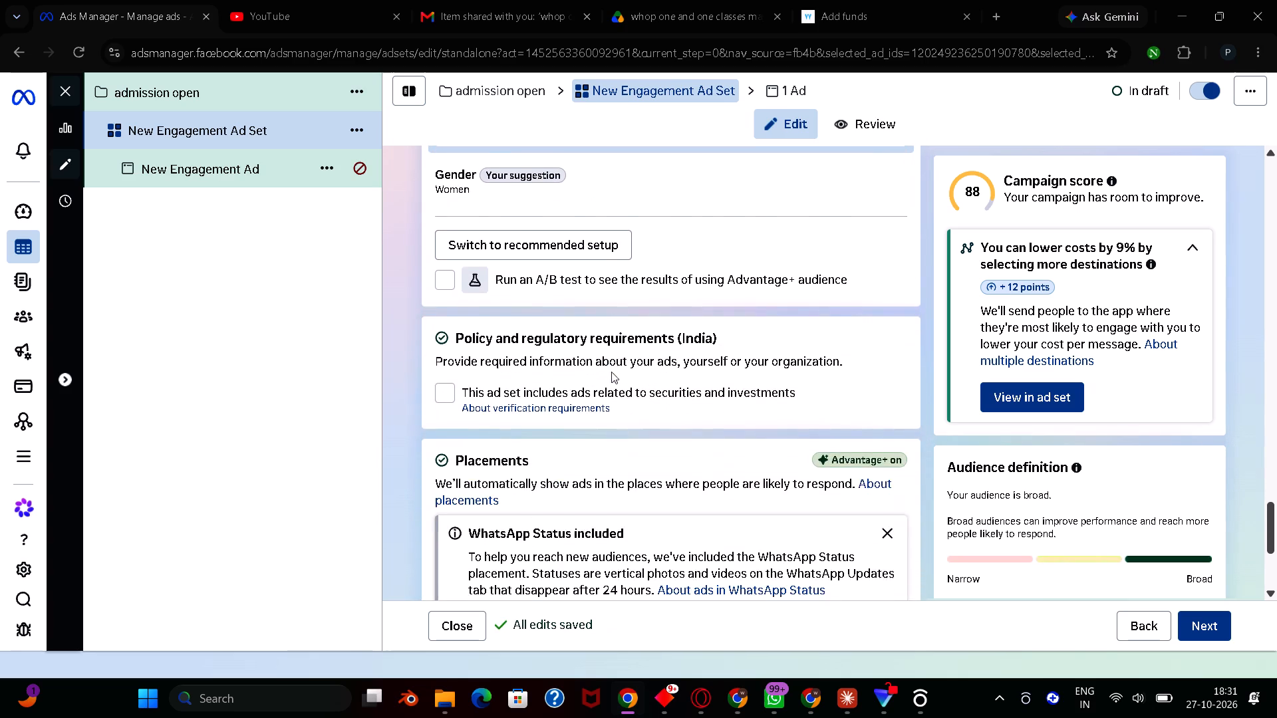
pyautogui.scroll(-4, 611, 372)
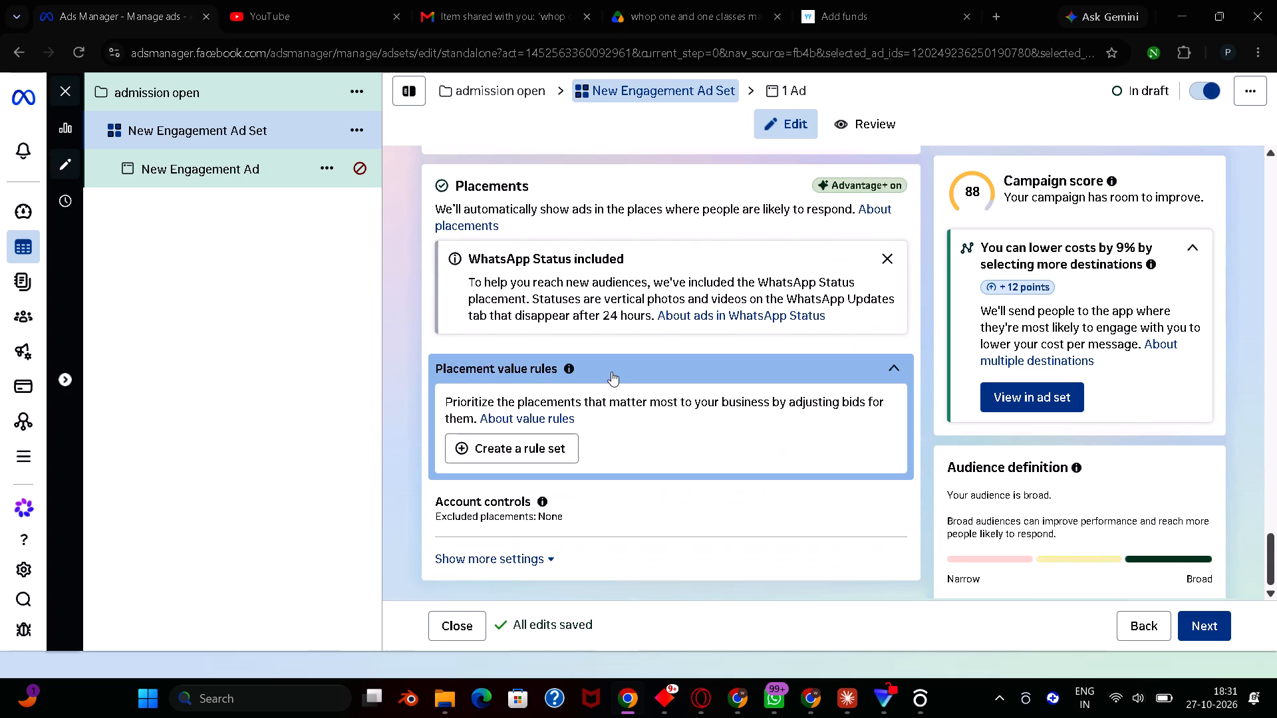
pyautogui.scroll(10, 624, 393)
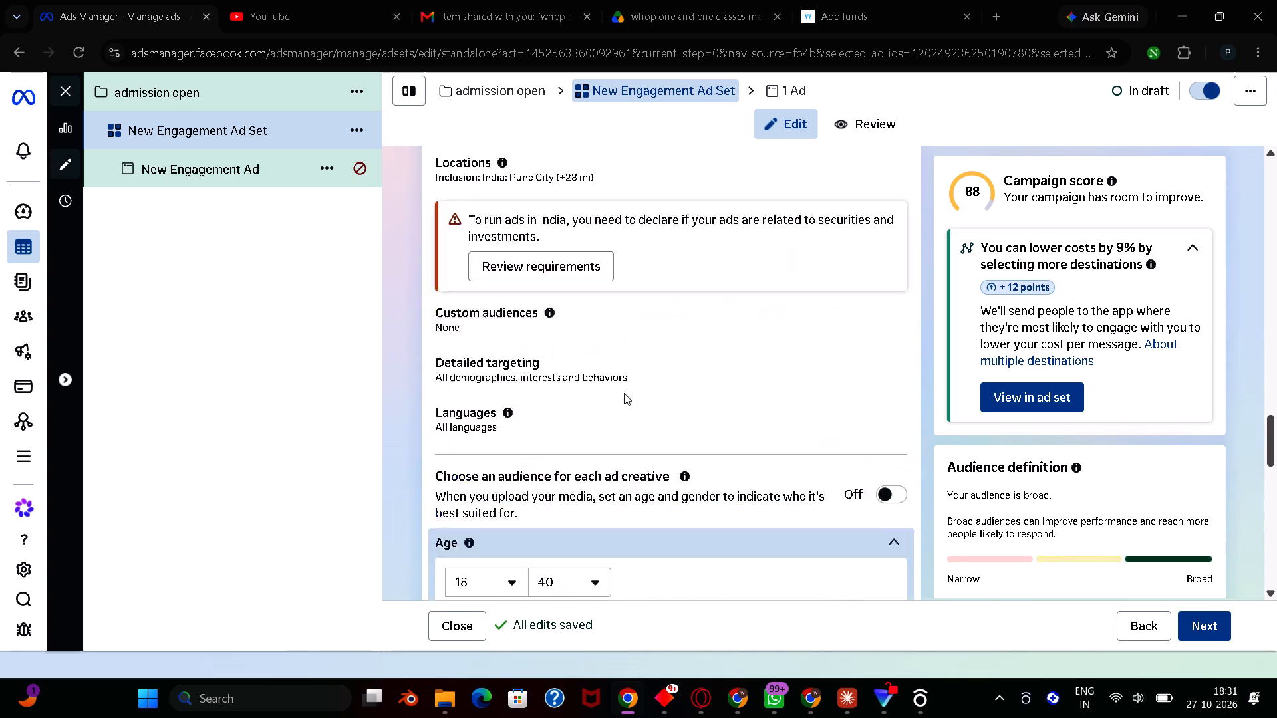
# Open the ad set's review summary and examine its budget, schedule, location, age, gender, placements and delivery entries.
pyautogui.click(863, 127)
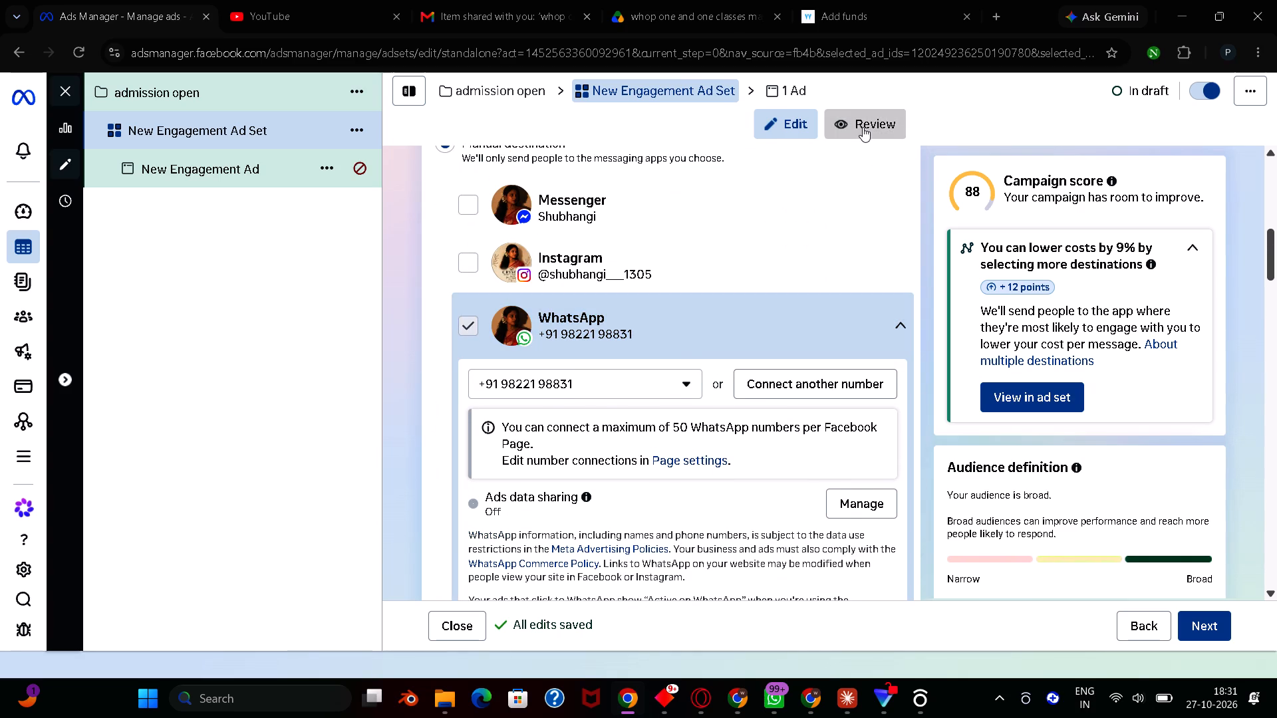
pyautogui.scroll(-4, 674, 278)
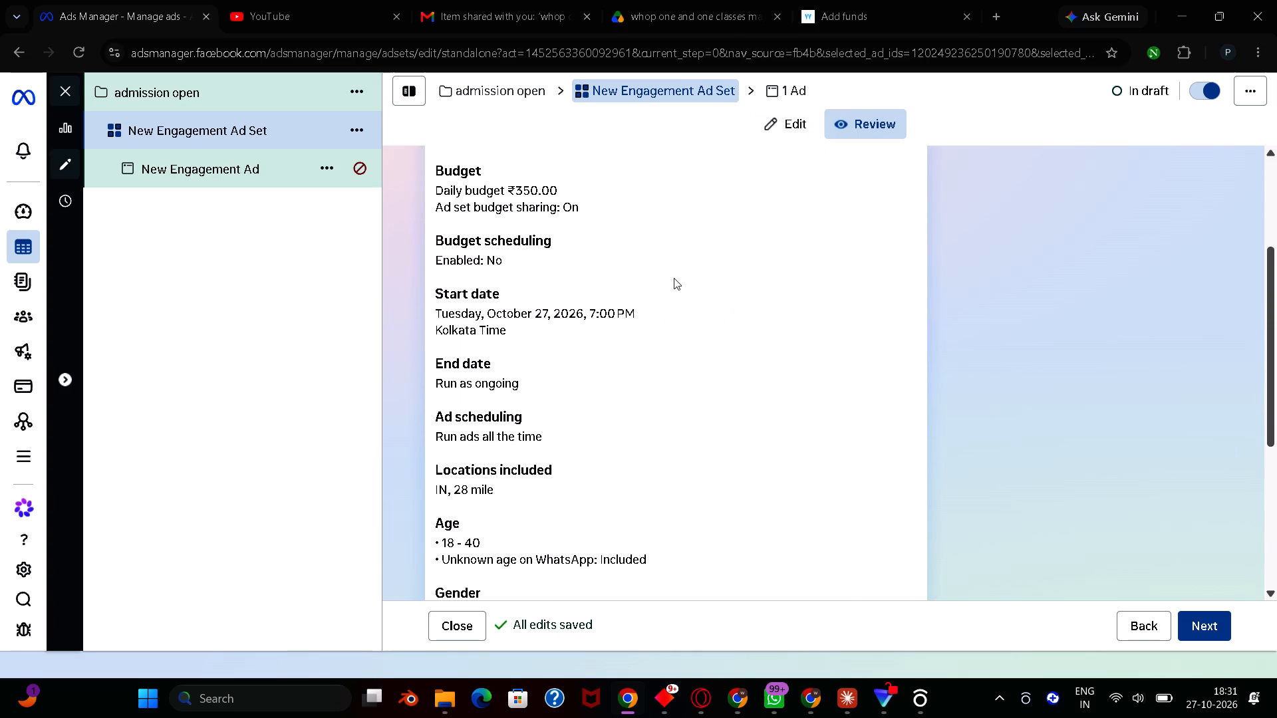
pyautogui.scroll(-3, 674, 278)
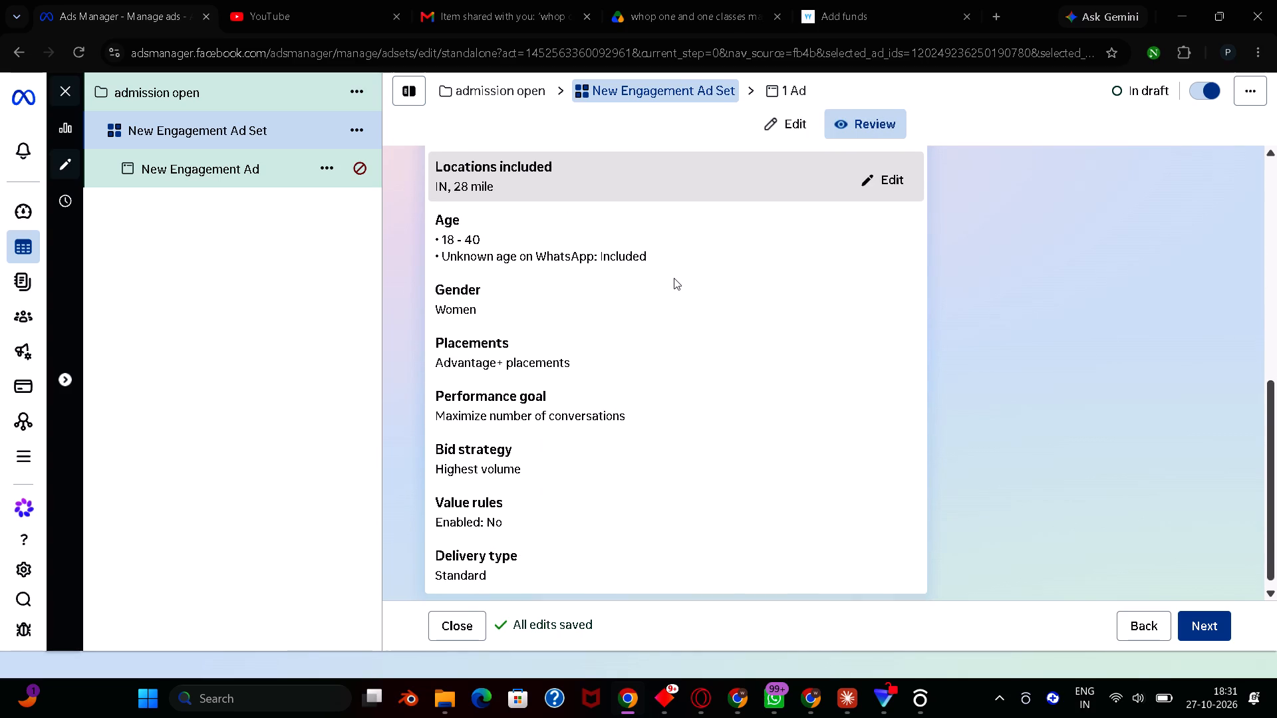
pyautogui.scroll(-1, 674, 278)
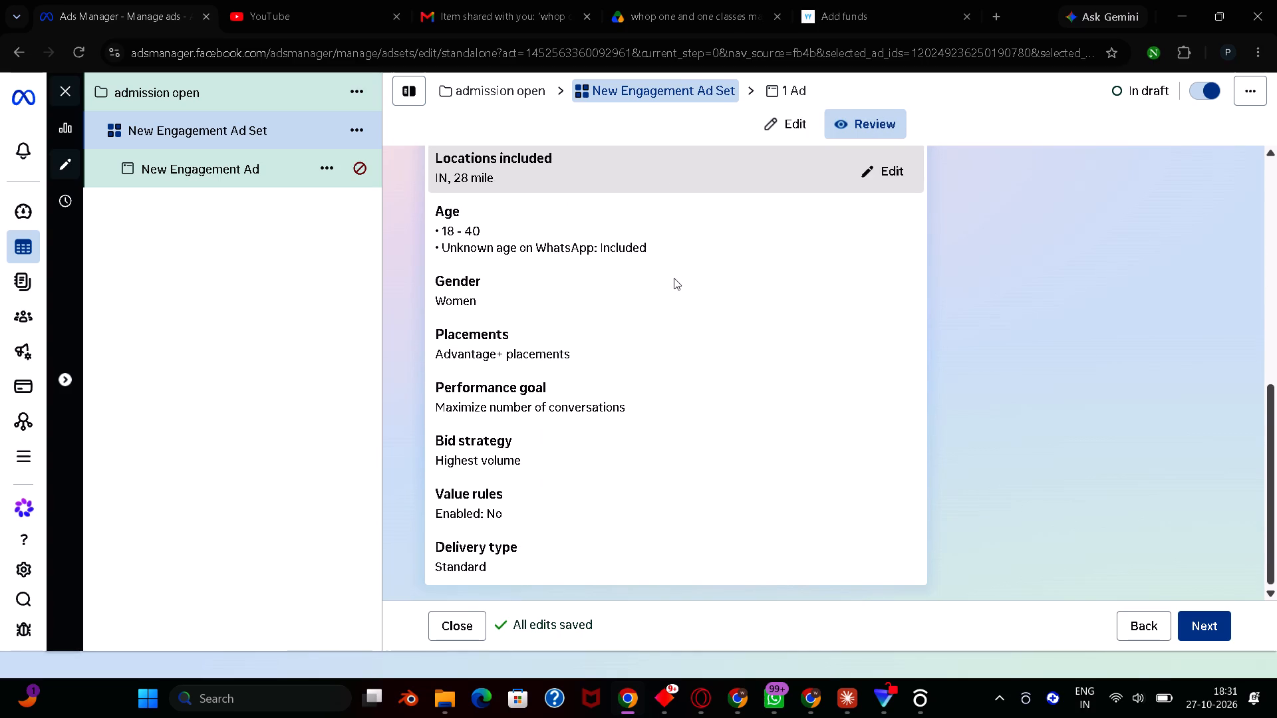
pyautogui.scroll(-3, 674, 278)
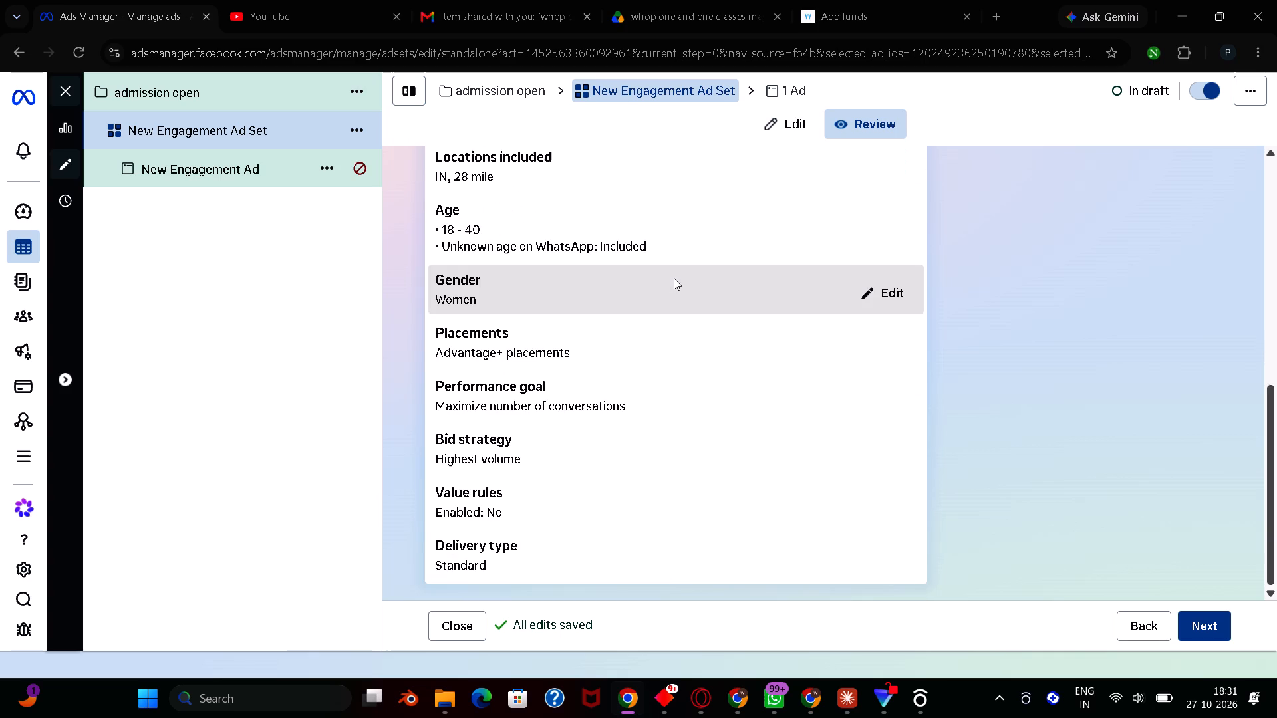
pyautogui.scroll(8, 674, 278)
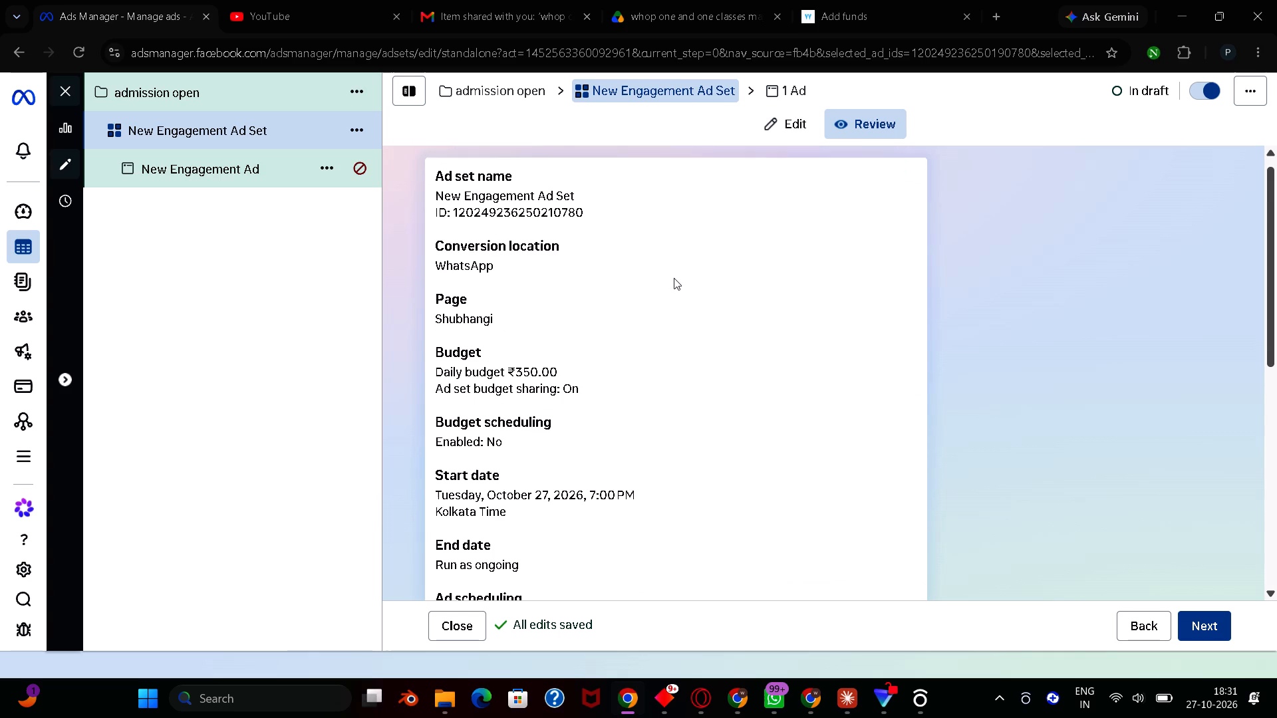
# Return to editing the ad set and look through its settings from messaging destinations and budget through audience to placements.
pyautogui.click(777, 134)
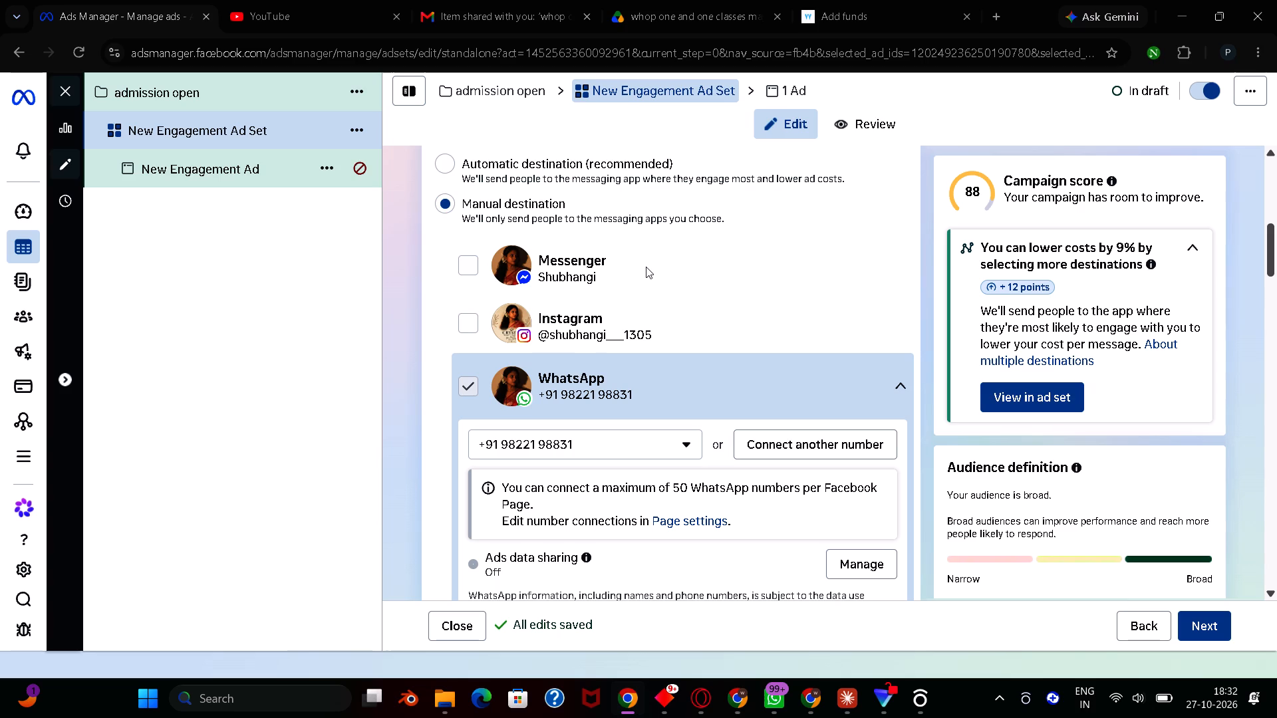
pyautogui.scroll(-13, 646, 267)
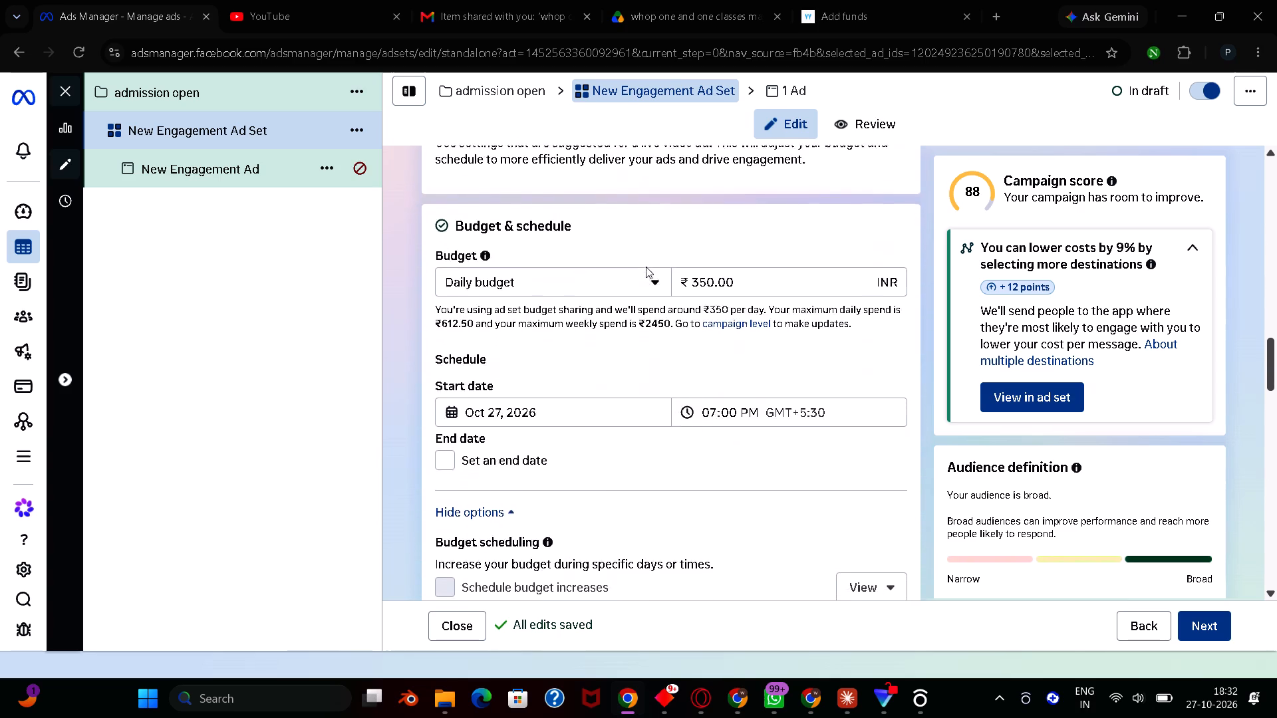
pyautogui.scroll(-6, 646, 267)
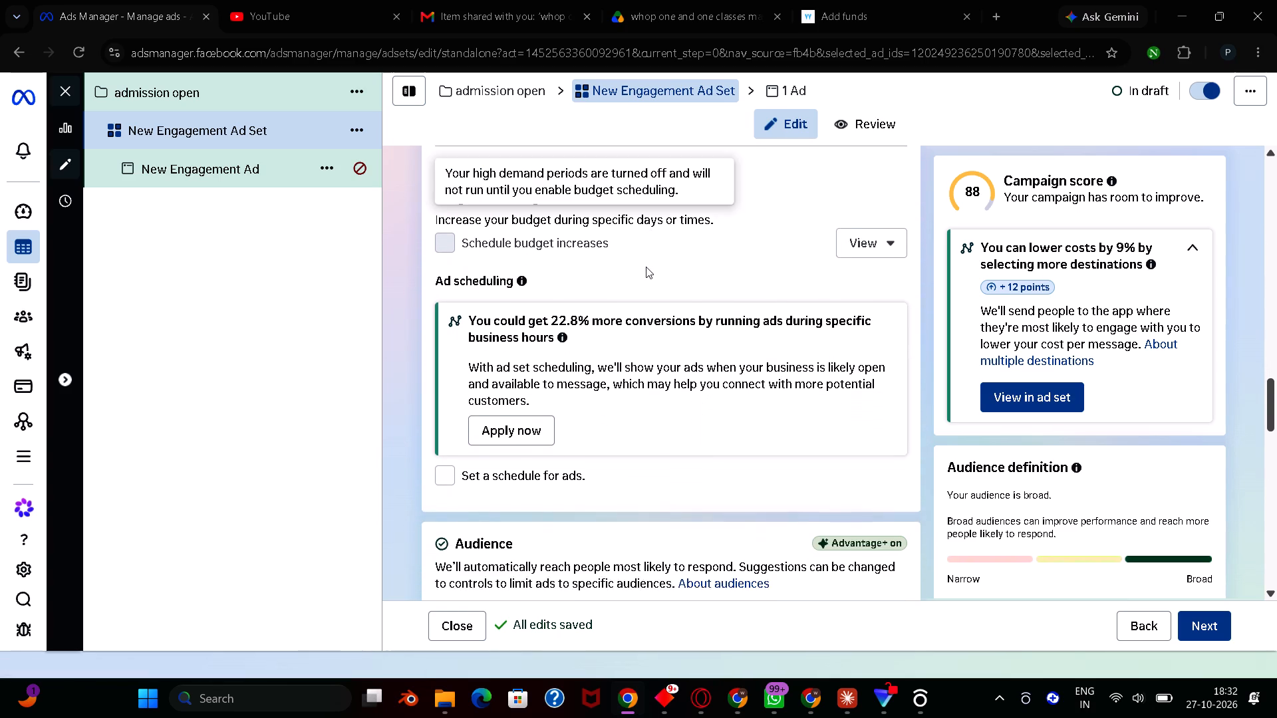
pyautogui.scroll(-4, 646, 267)
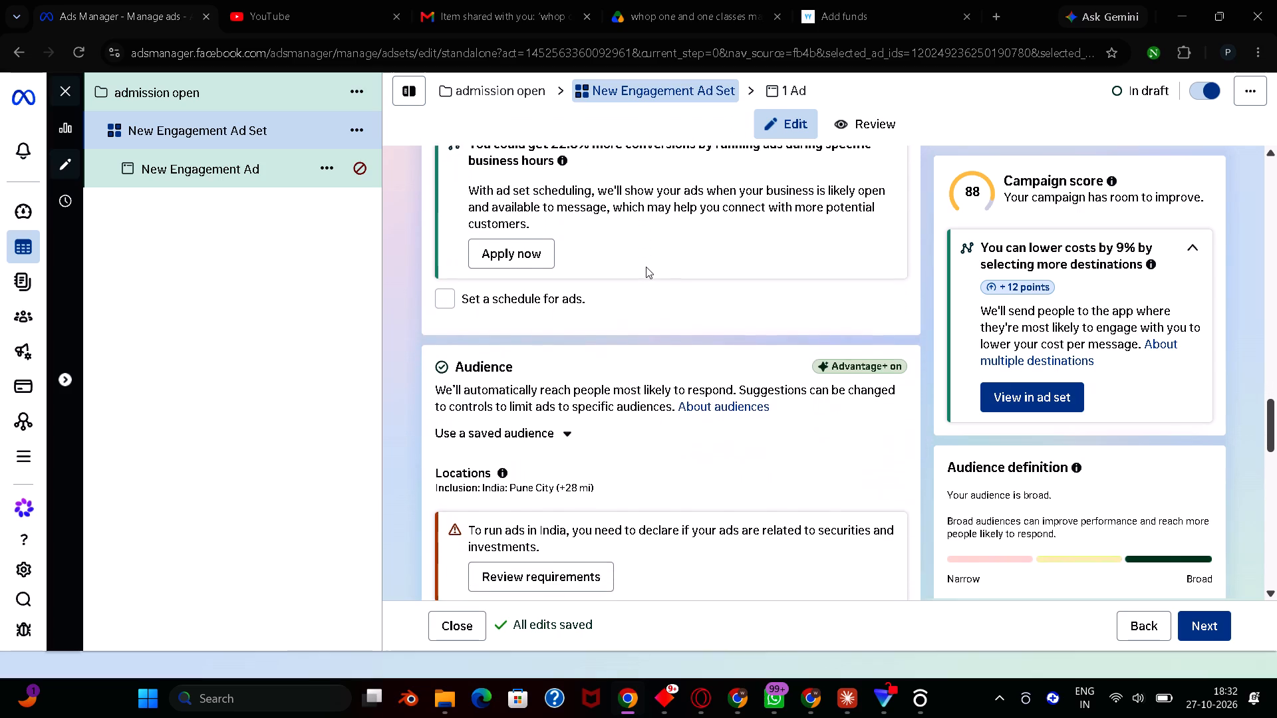
pyautogui.scroll(-6, 646, 267)
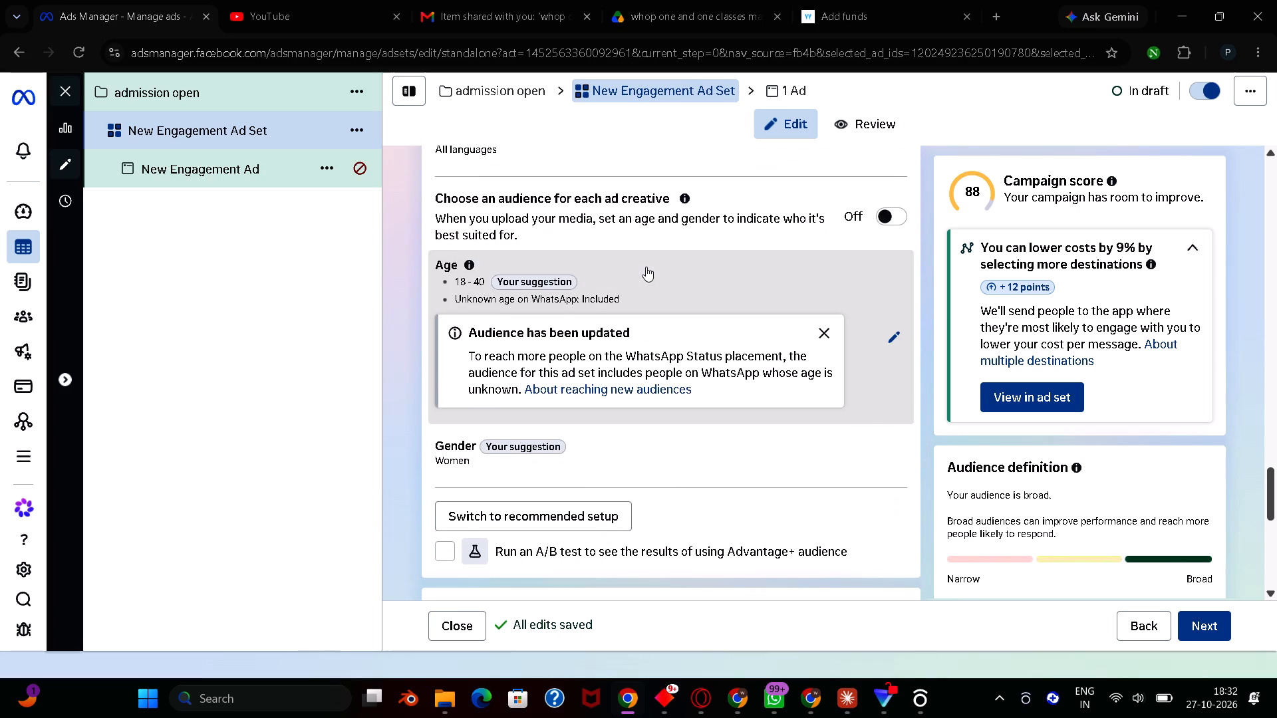
pyautogui.scroll(-2, 646, 267)
# Recheck the ad set's WhatsApp destination, performance goal, budget, start date, ad scheduling and audience sections.
pyautogui.scroll(5, 646, 267)
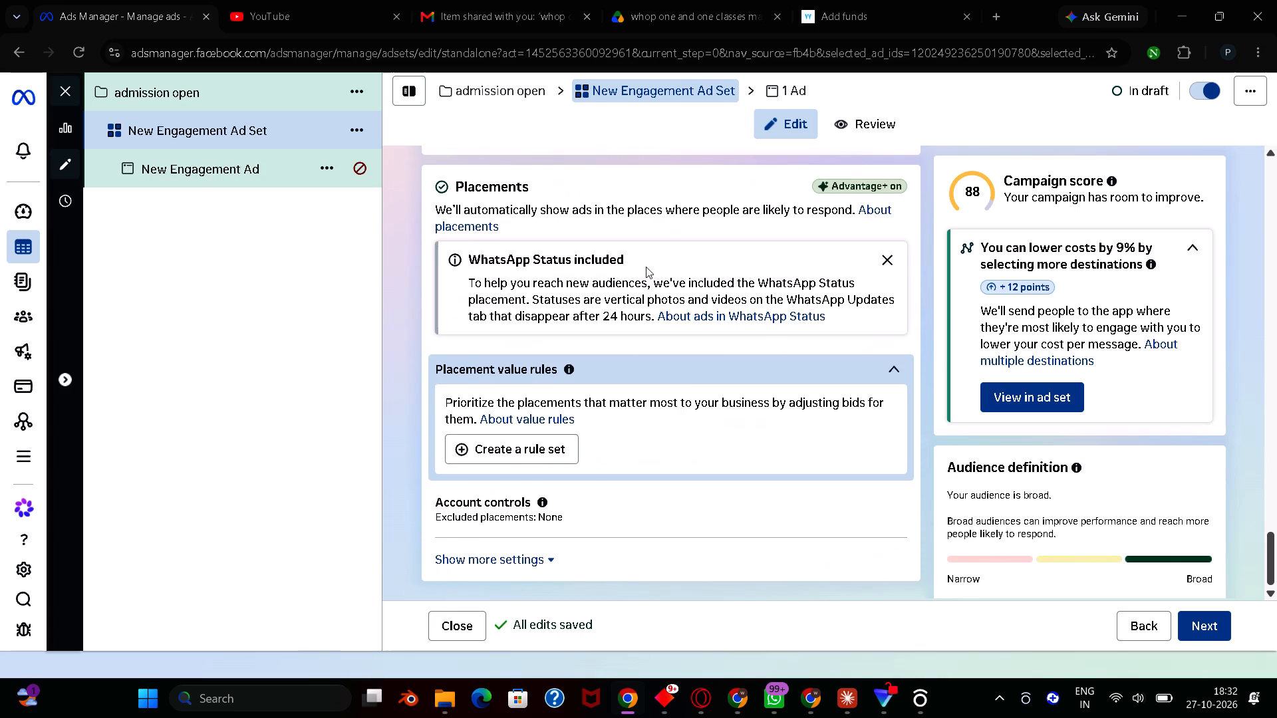
pyautogui.scroll(3, 646, 267)
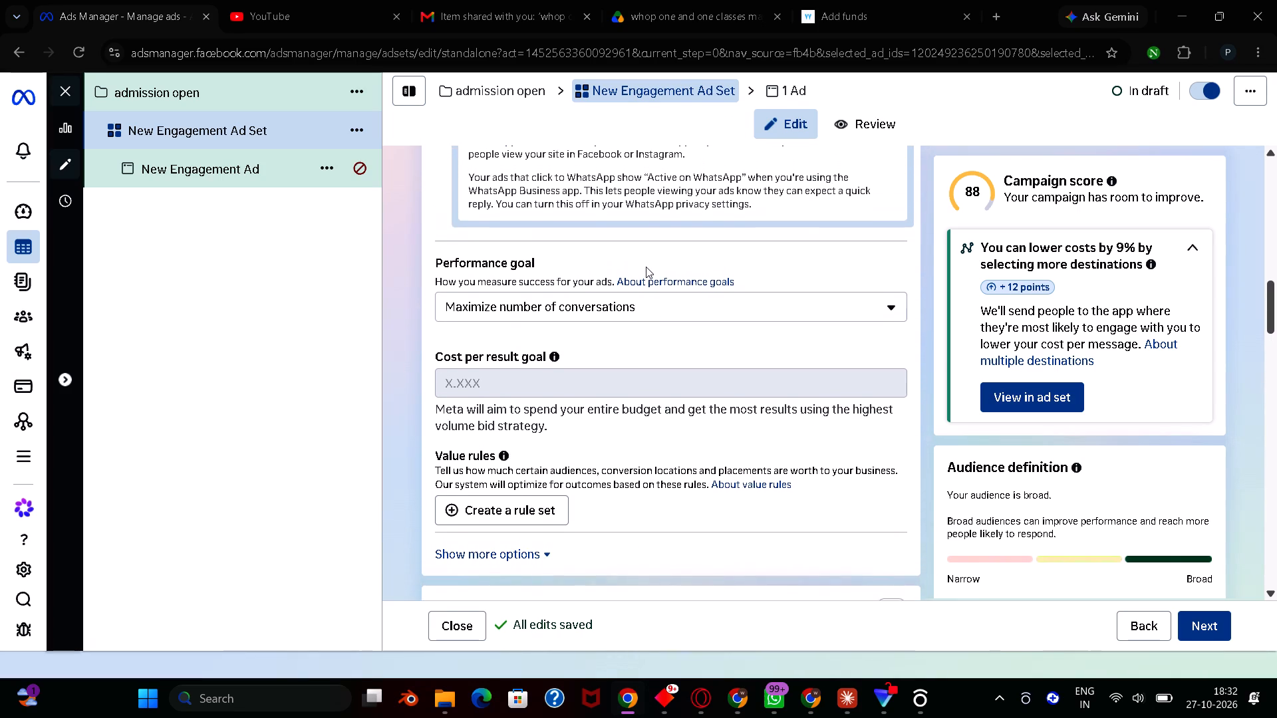
pyautogui.scroll(-1, 646, 267)
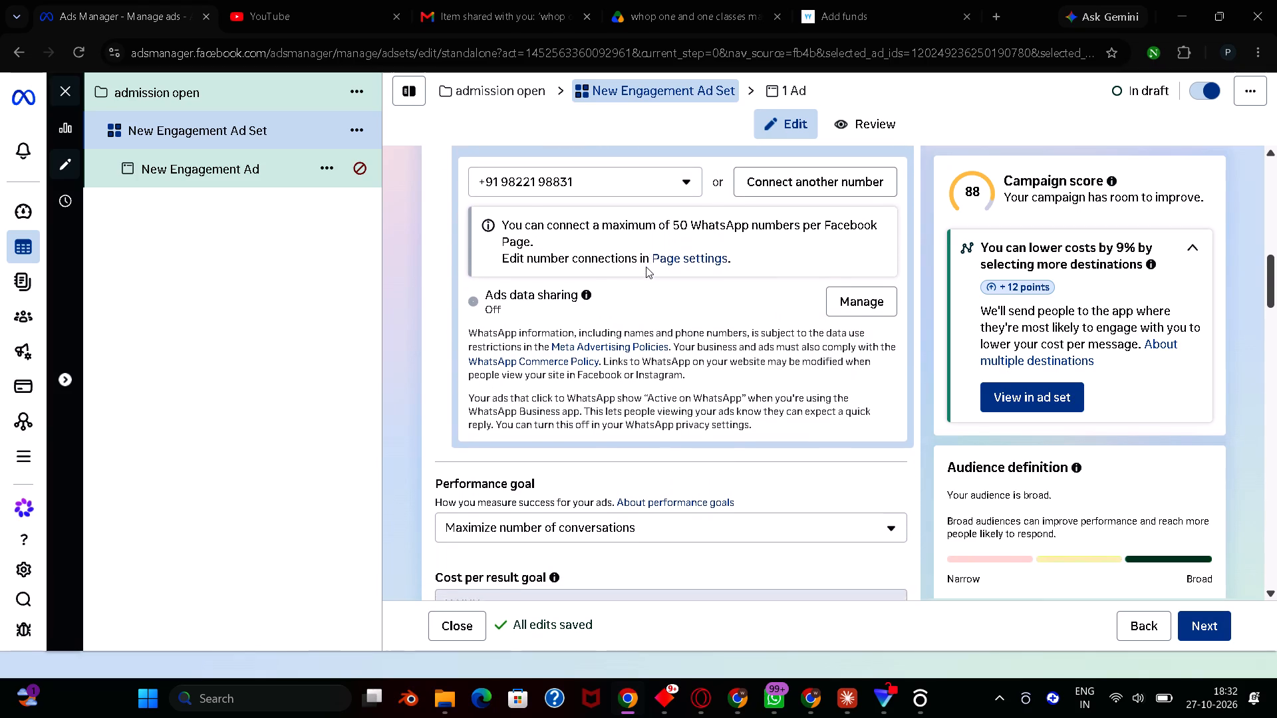
pyautogui.scroll(-3, 646, 267)
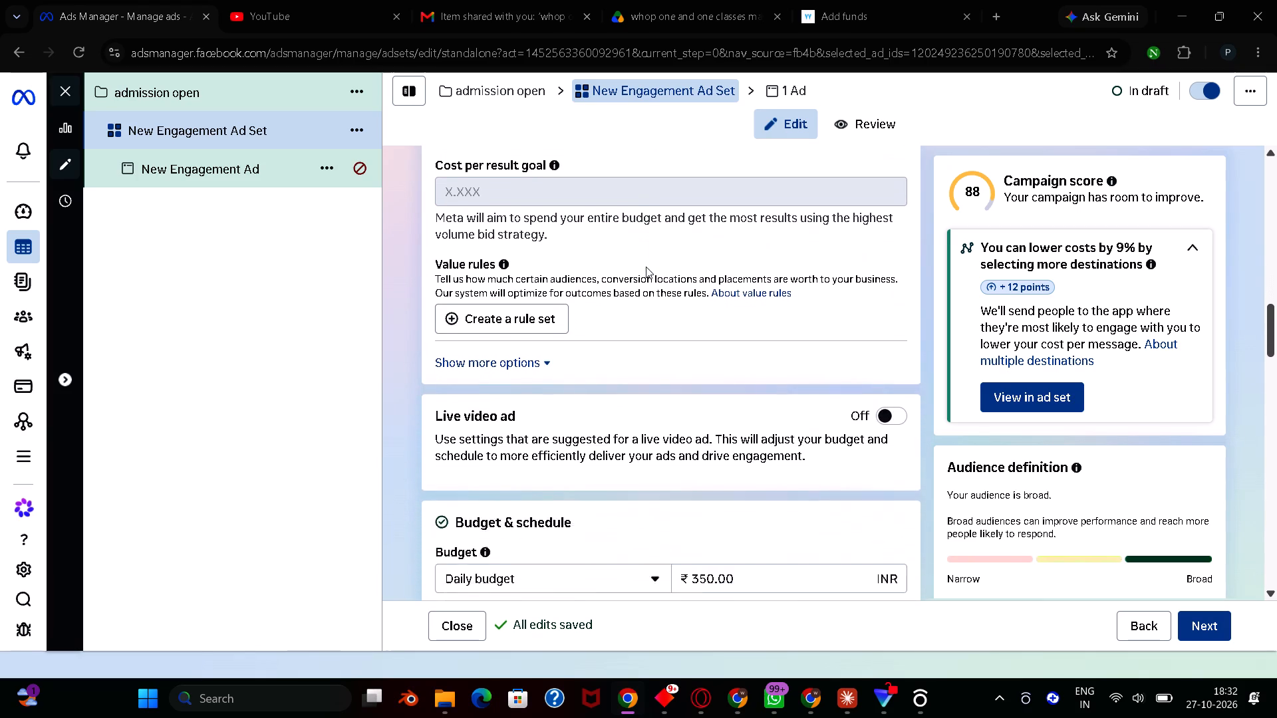
pyautogui.scroll(-7, 646, 267)
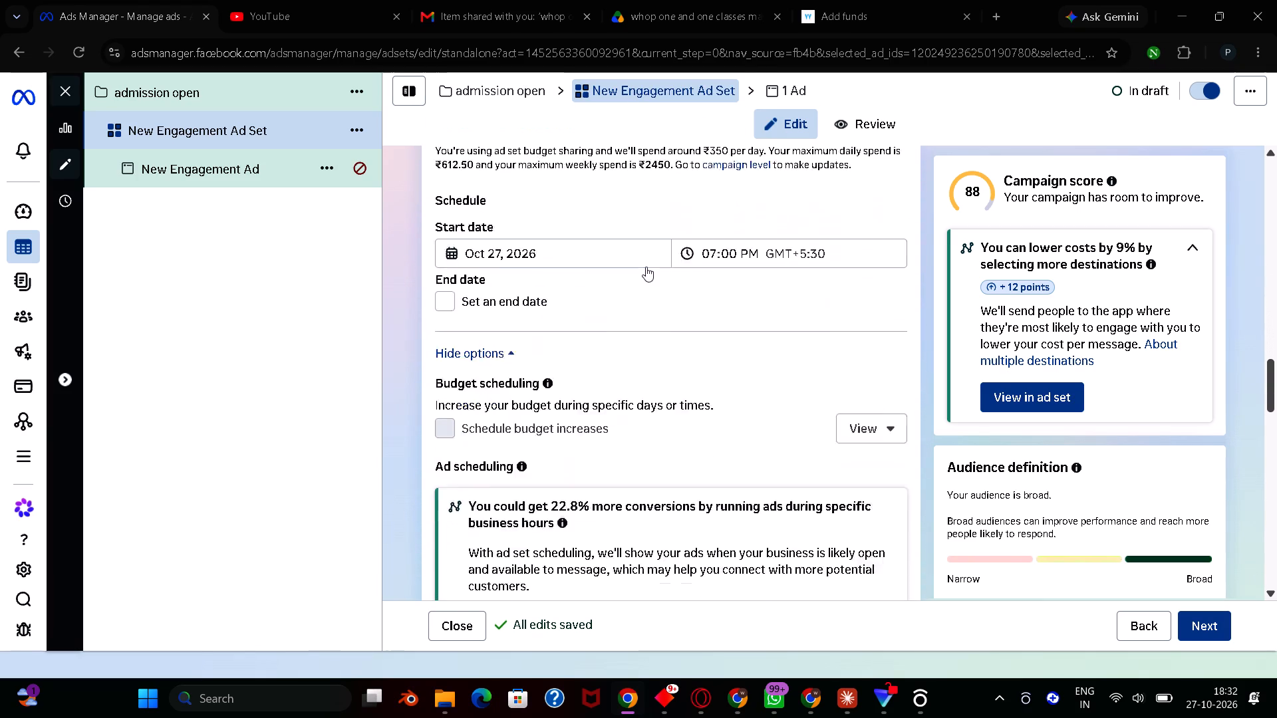
pyautogui.scroll(-3, 646, 267)
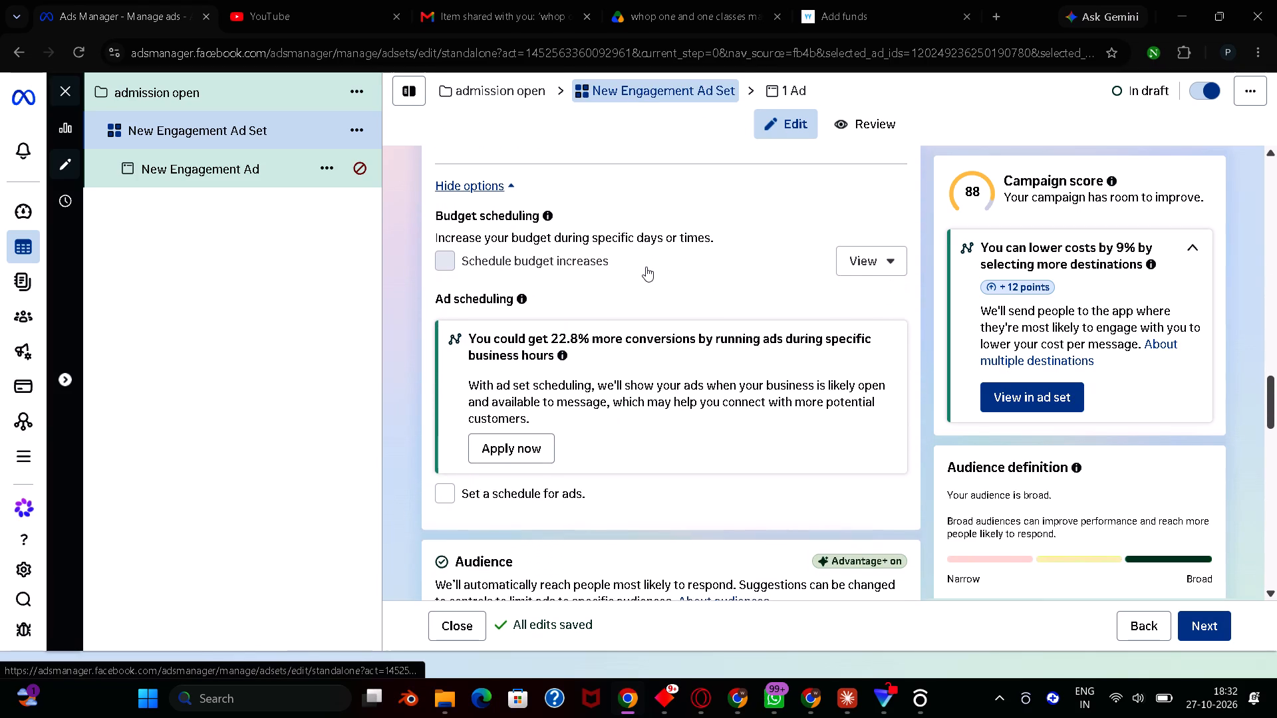
pyautogui.scroll(-2, 646, 267)
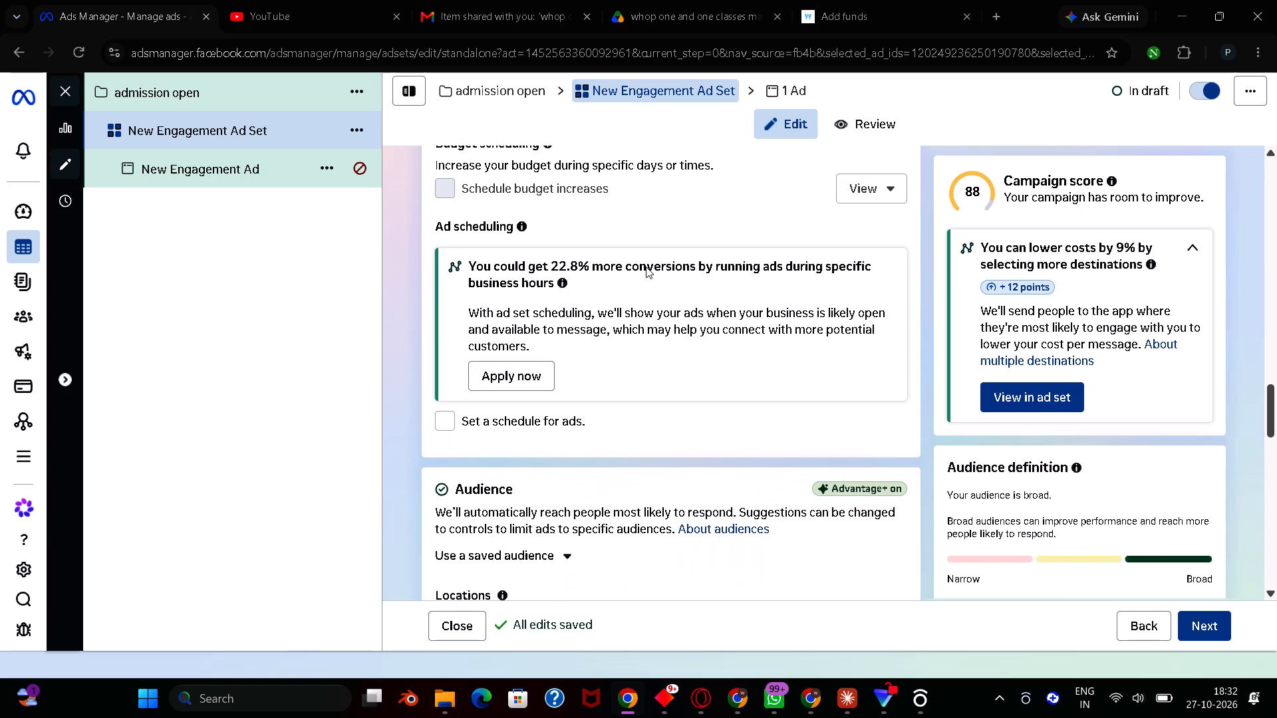
pyautogui.scroll(-2, 646, 267)
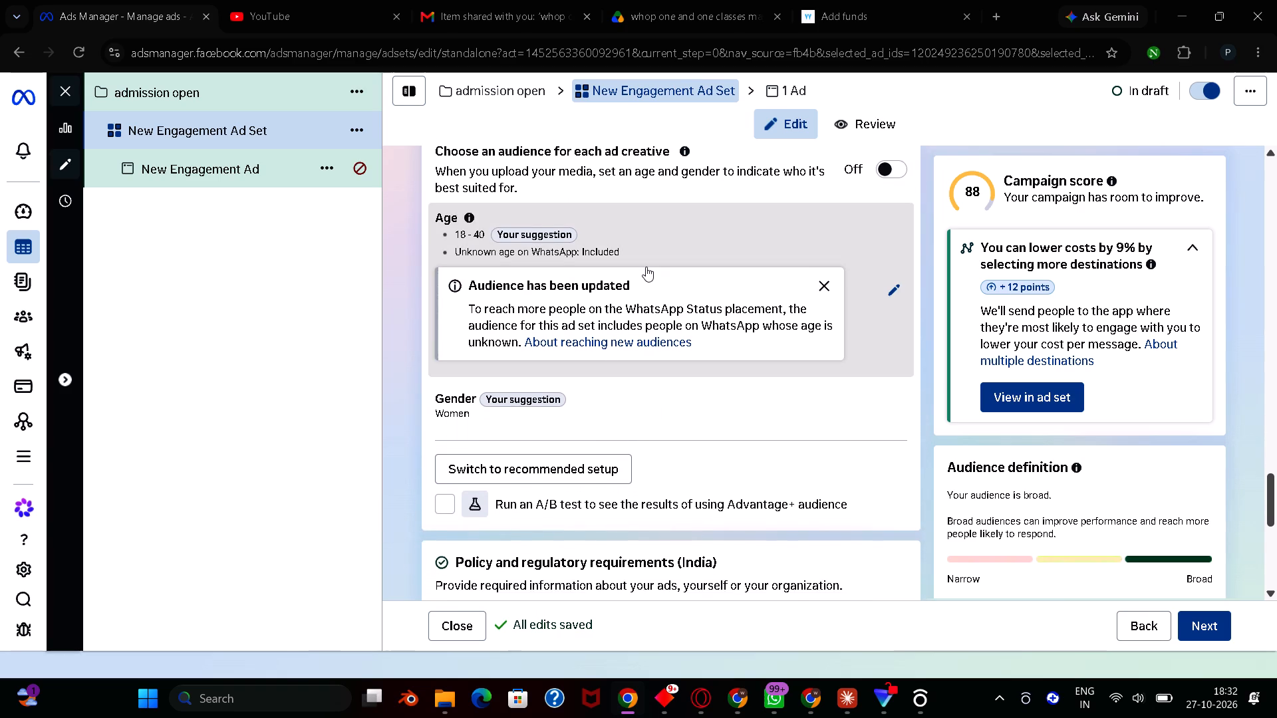
# Examine the ad set's age and gender suggestions, India policy and regulatory requirements, placements and placement value rules.
pyautogui.scroll(-1, 646, 267)
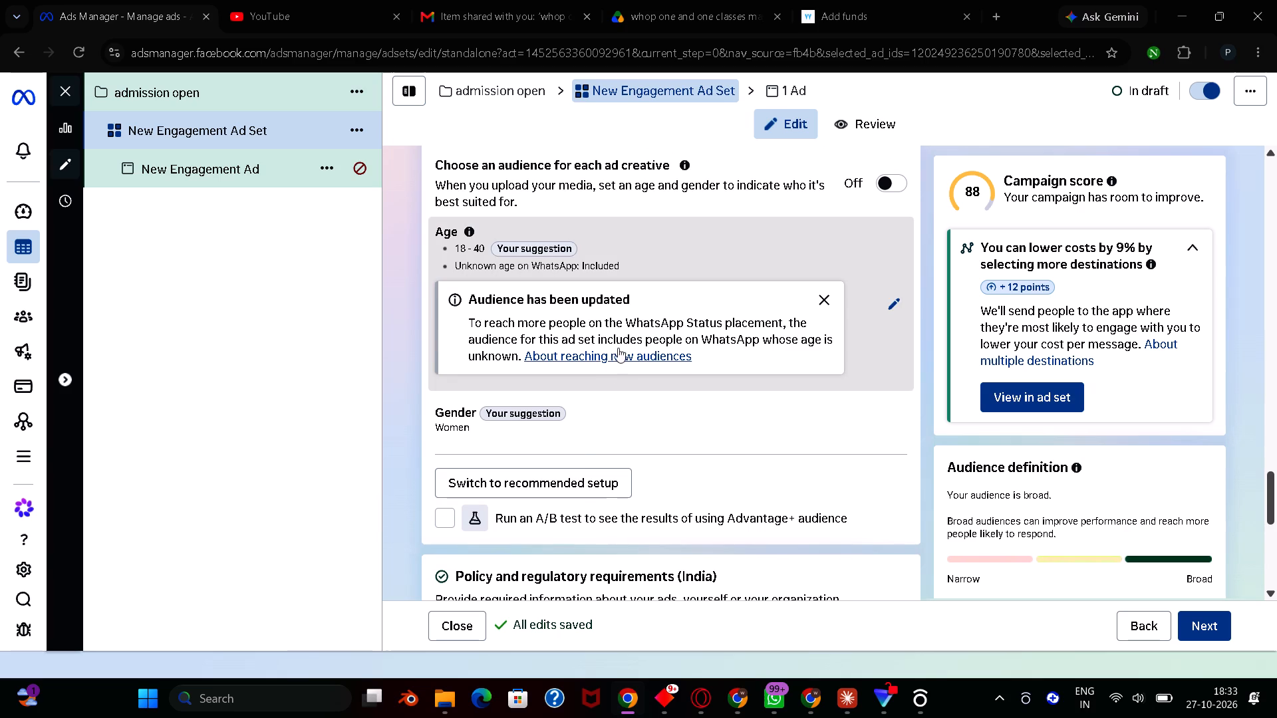
pyautogui.scroll(-4, 579, 451)
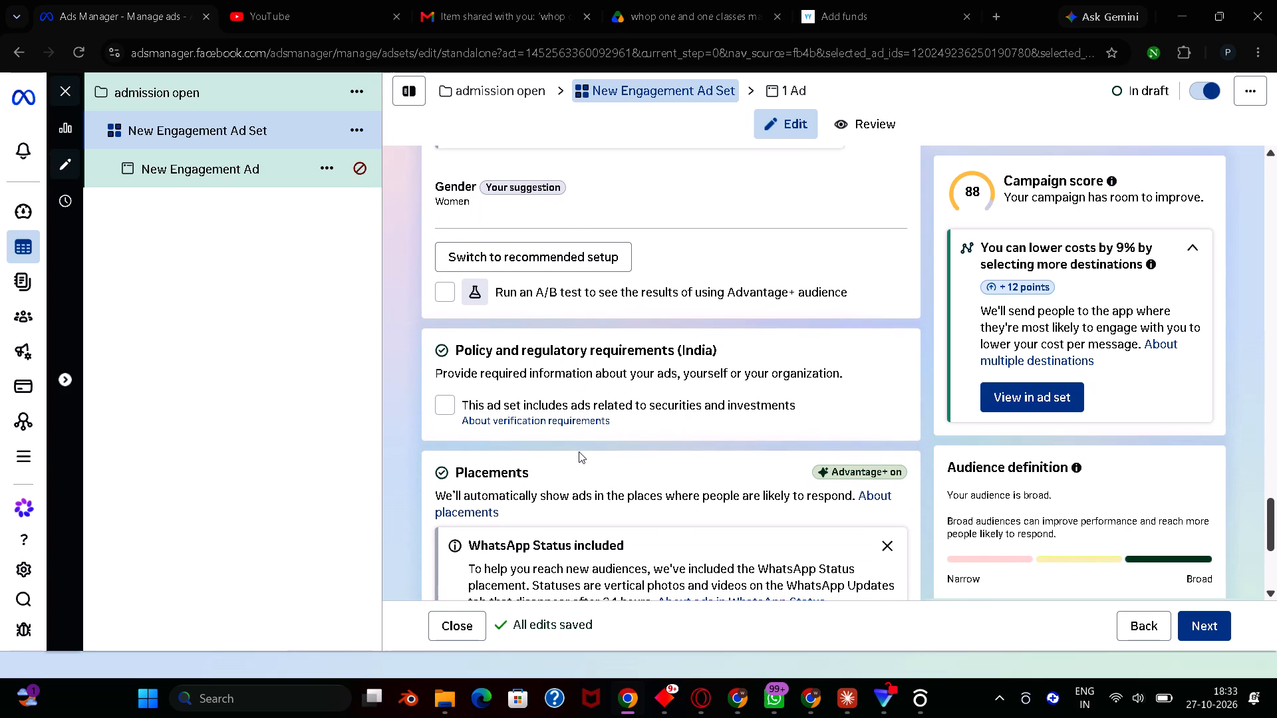
pyautogui.scroll(-4, 579, 451)
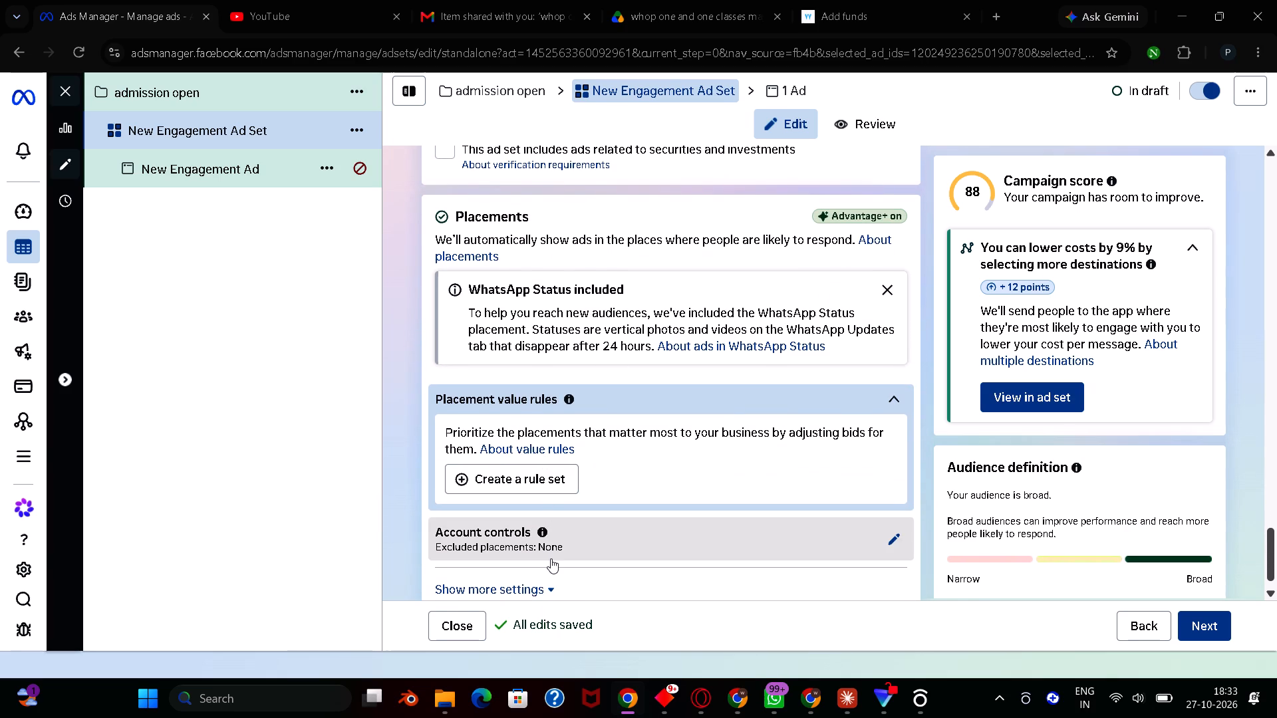
pyautogui.scroll(-1, 551, 558)
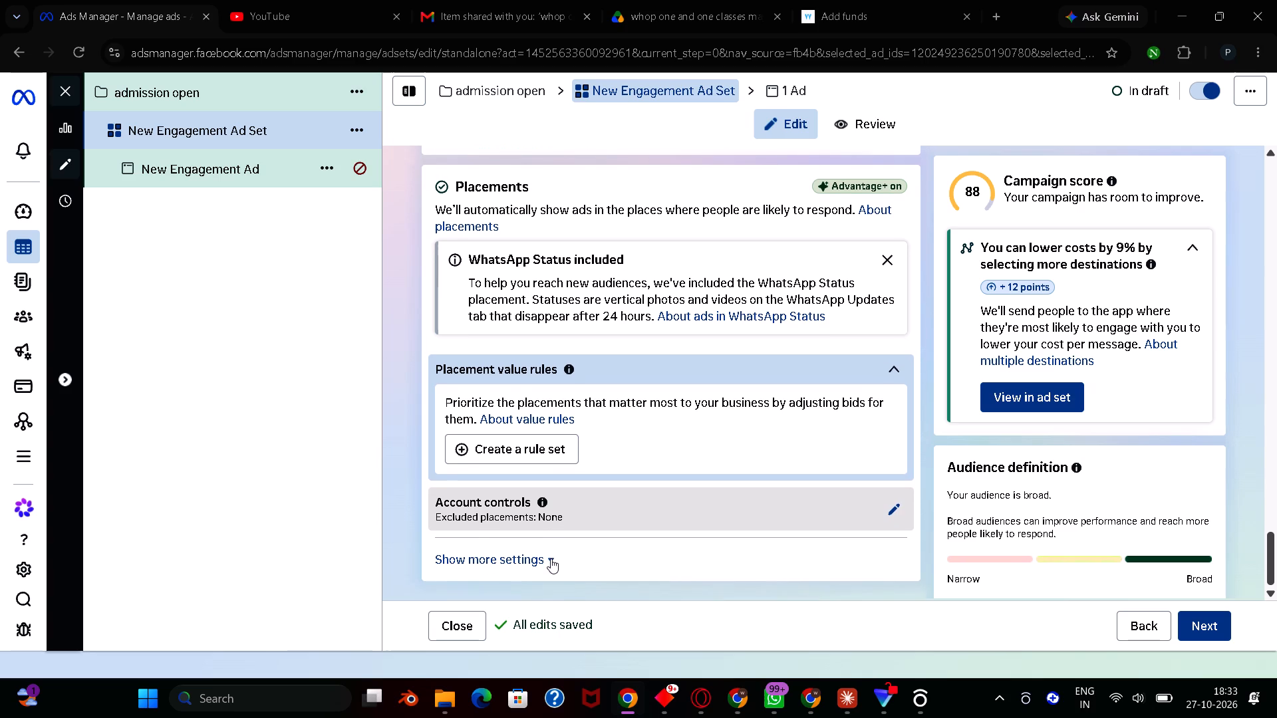
pyautogui.scroll(-1, 551, 558)
pyautogui.scroll(1, 555, 393)
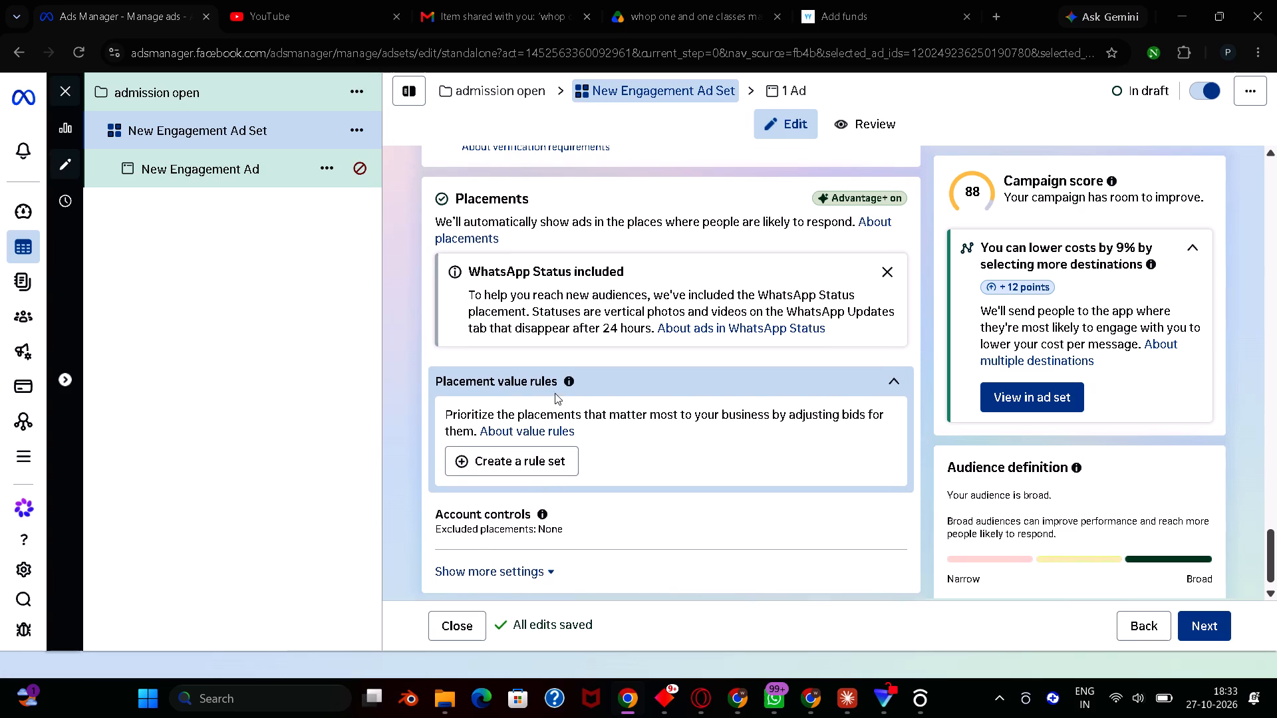
pyautogui.scroll(2, 555, 393)
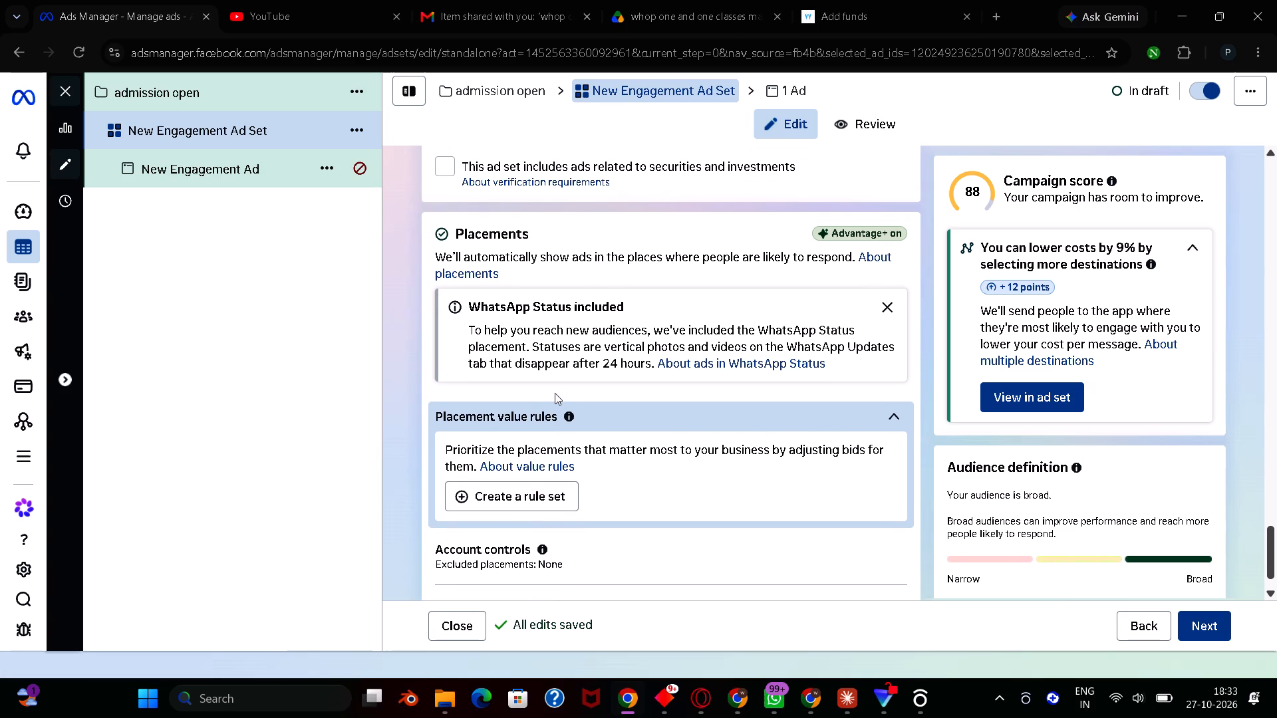
pyautogui.scroll(1, 555, 393)
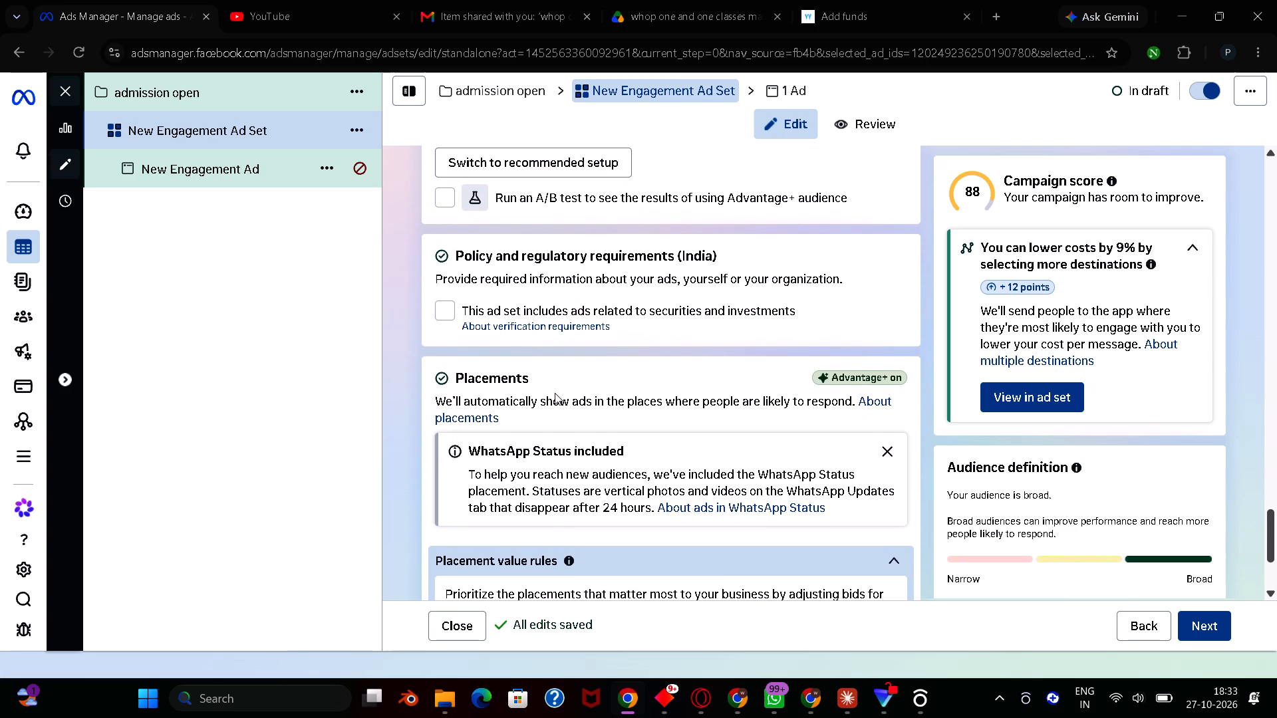
pyautogui.scroll(1, 555, 393)
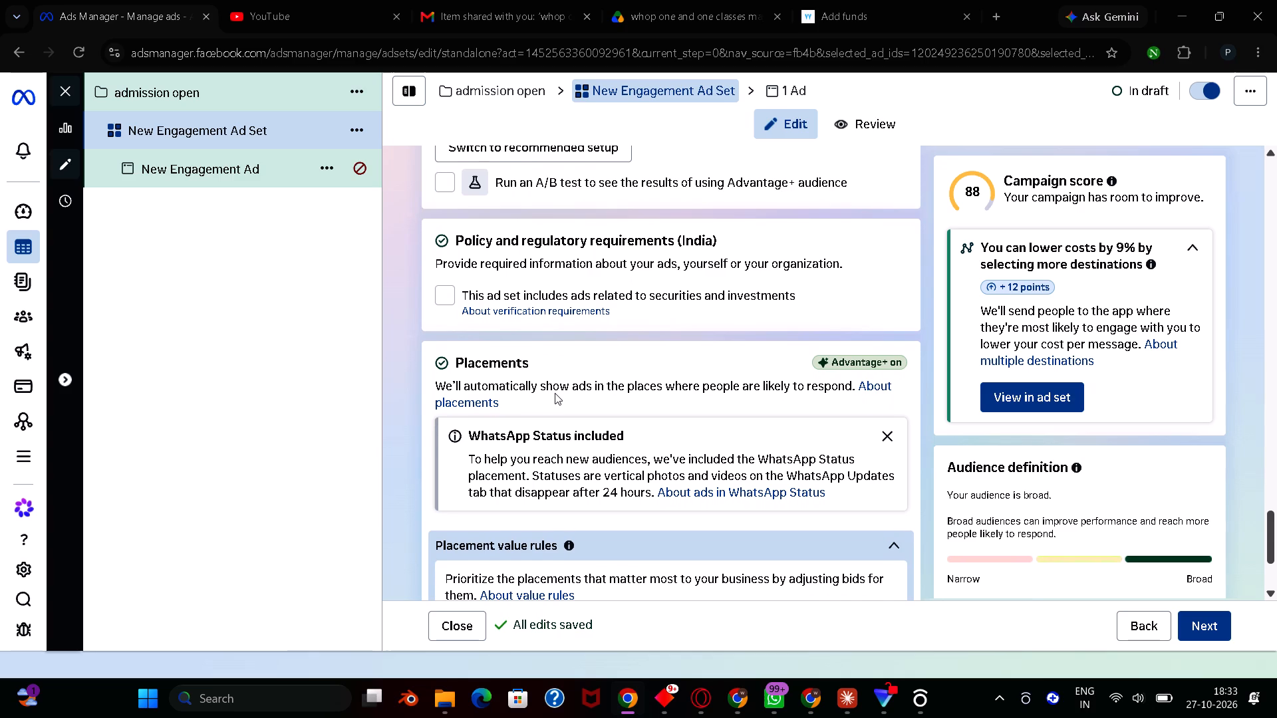
pyautogui.scroll(1, 555, 393)
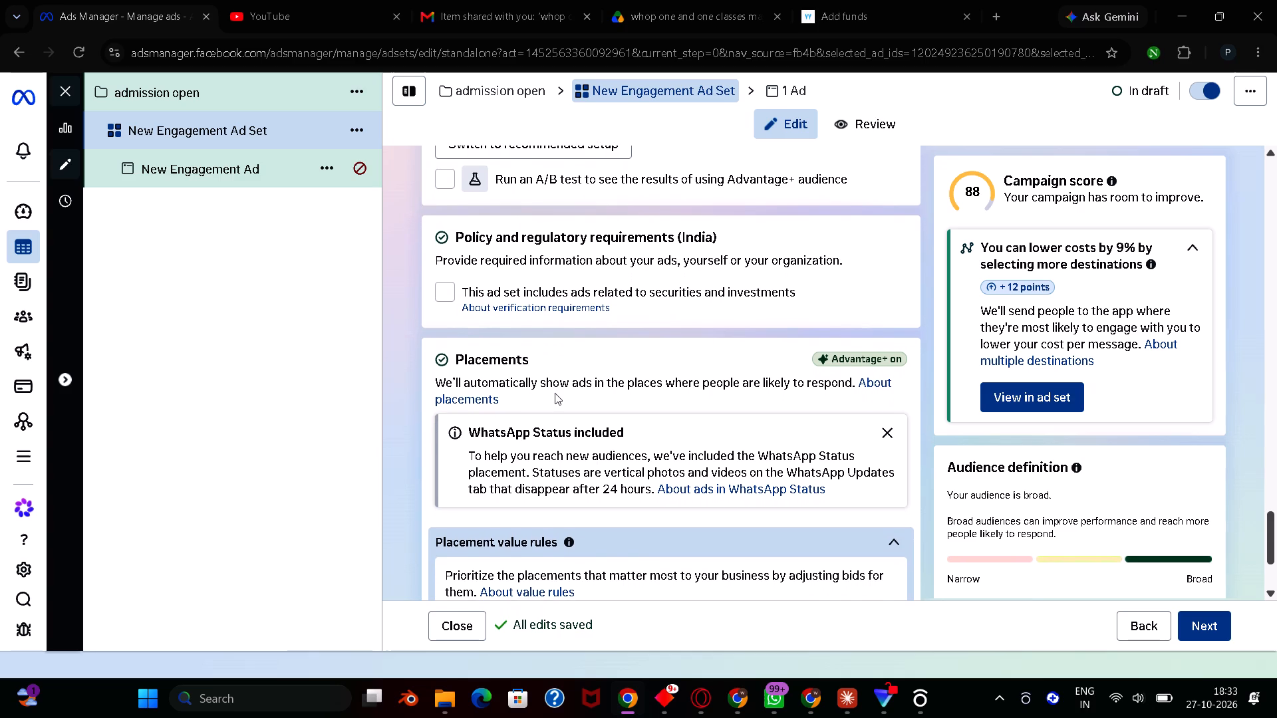
# Recheck the ad set's audience settings from gender and age back through languages, detailed targeting, custom audiences and locations.
pyautogui.scroll(4, 555, 393)
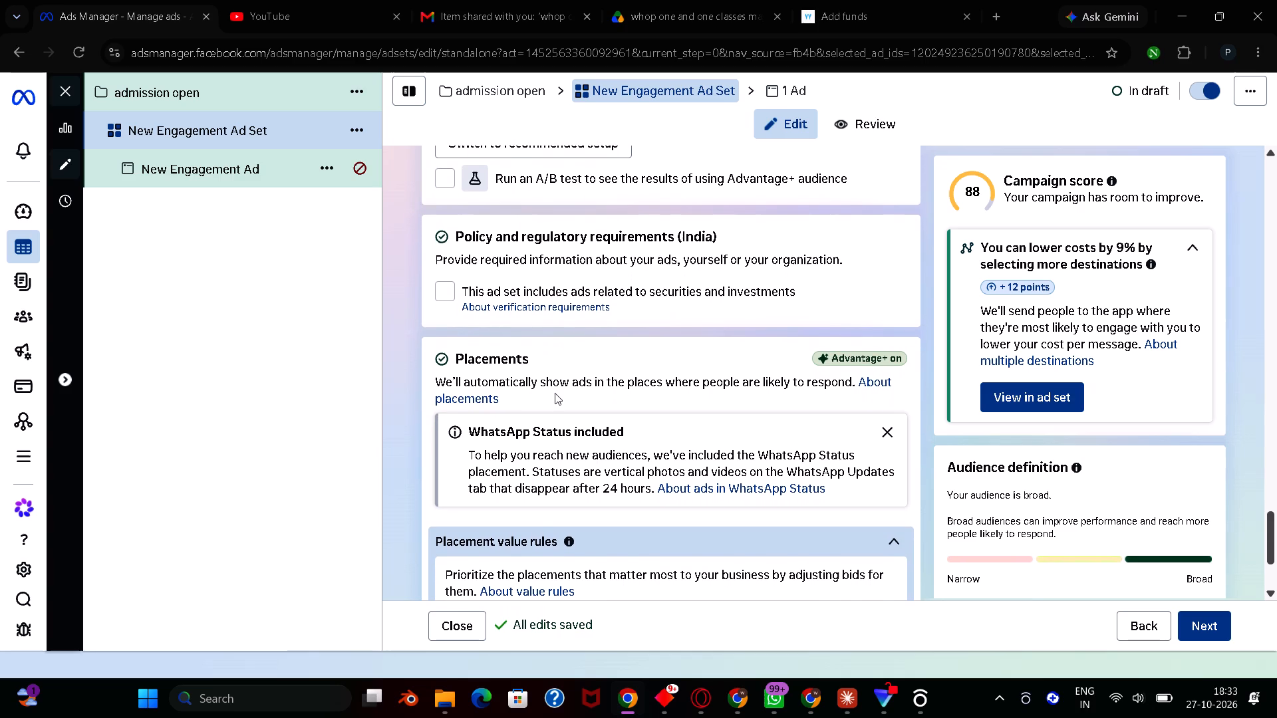
pyautogui.scroll(2, 555, 393)
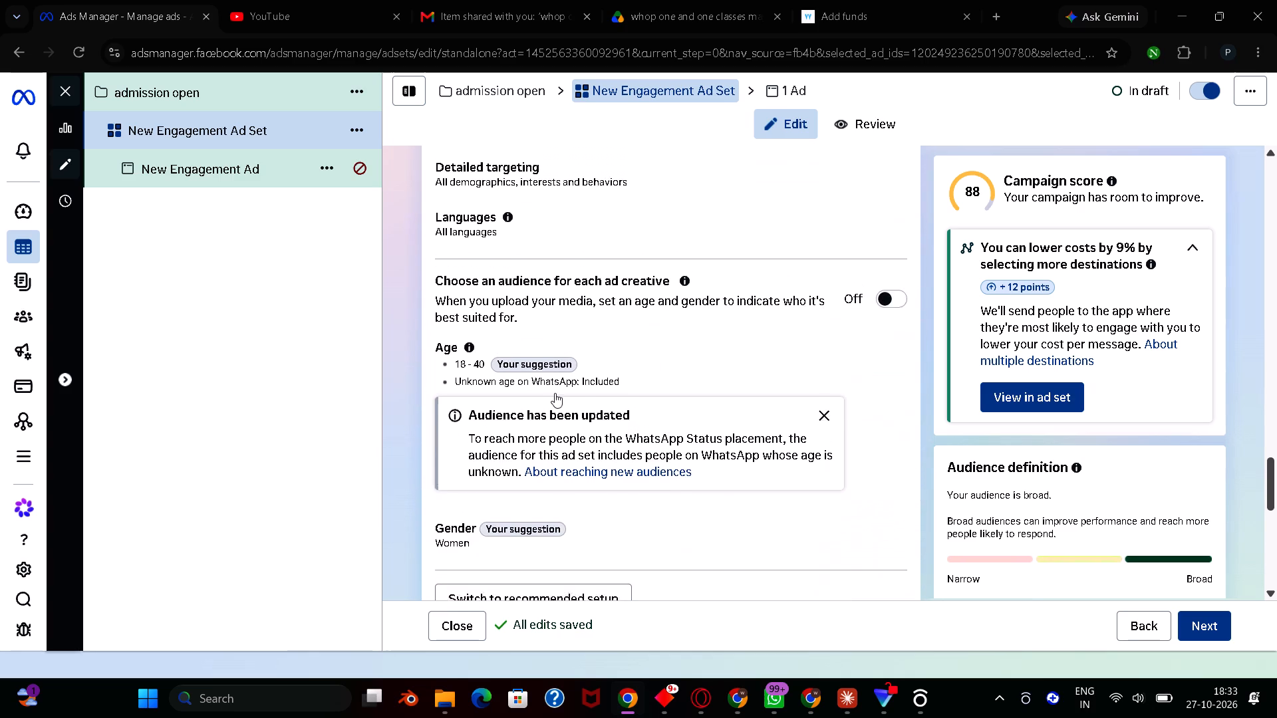
pyautogui.scroll(2, 555, 393)
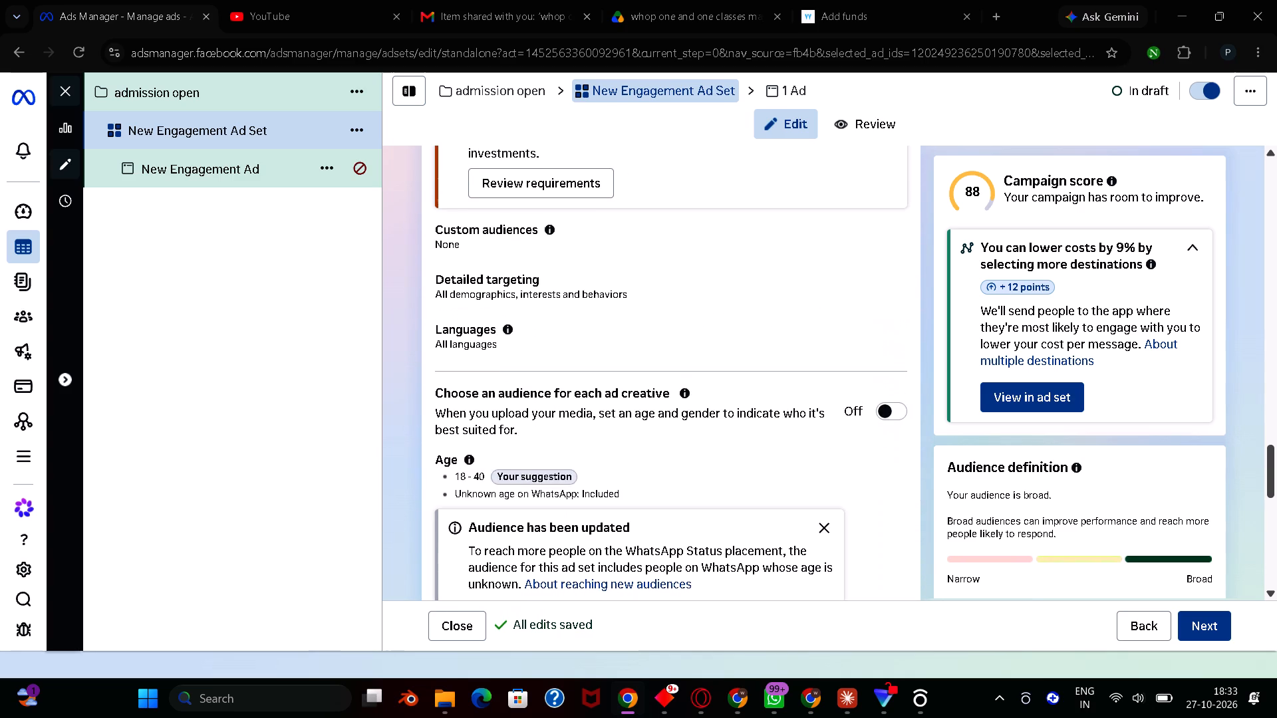
pyautogui.scroll(5, 555, 393)
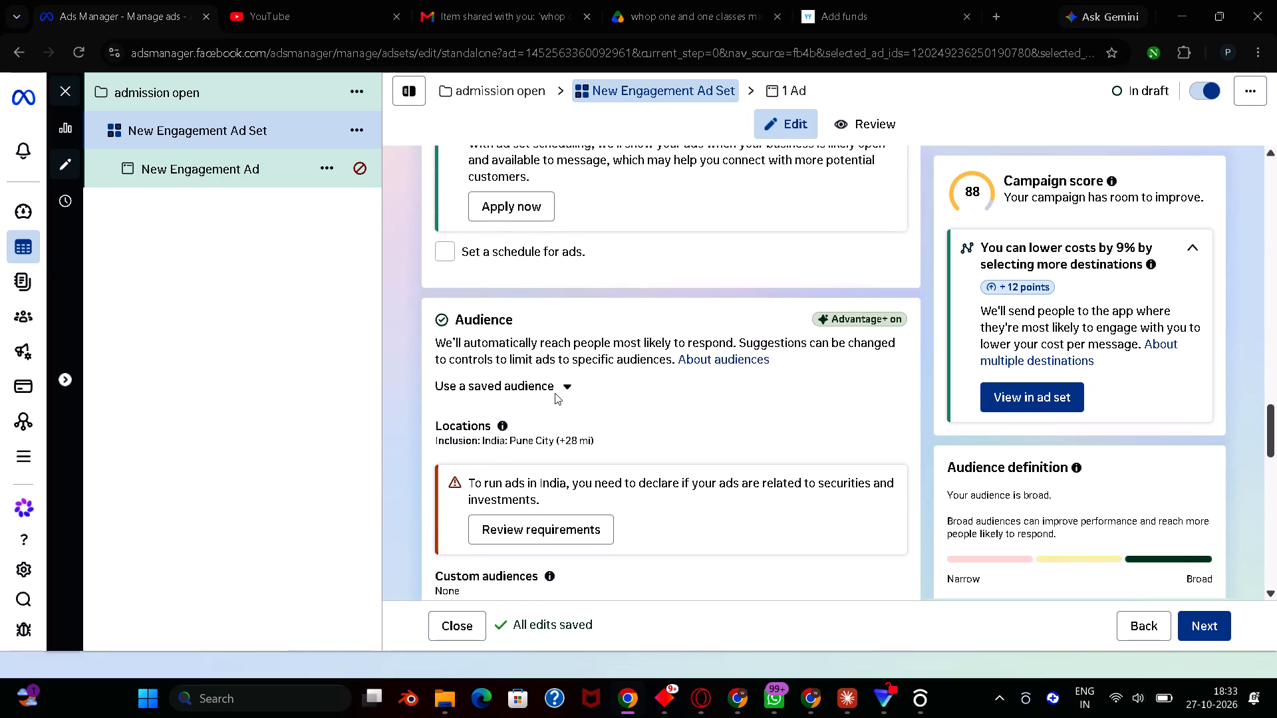
# Examine the ad set's ad scheduling section, including the business-hours recommendation and the option to schedule ads.
pyautogui.scroll(3, 555, 393)
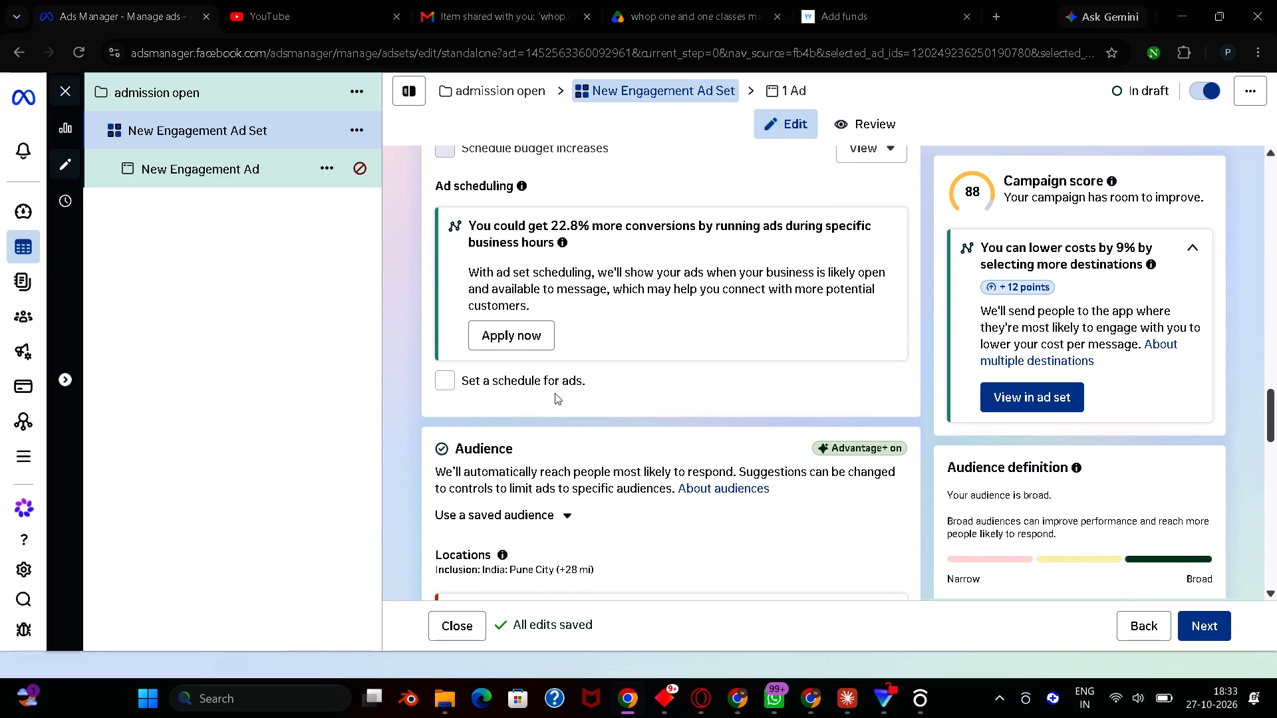
pyautogui.scroll(1, 555, 393)
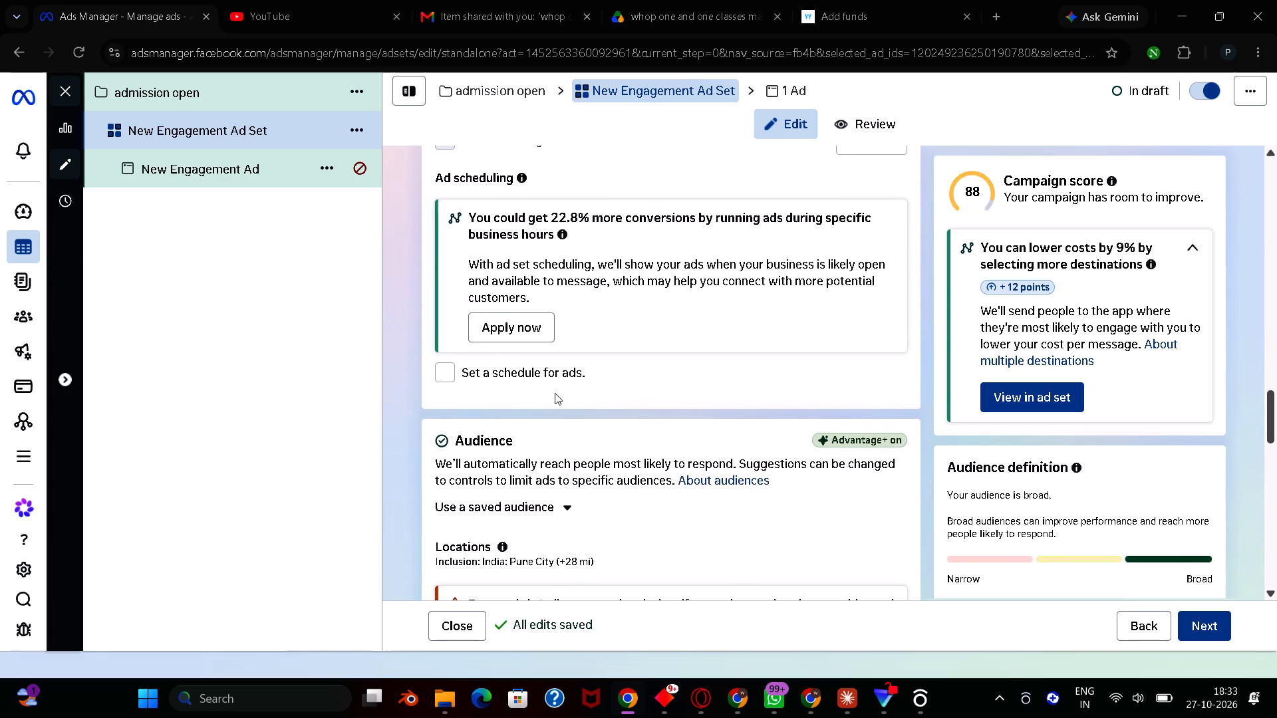
pyautogui.scroll(2, 555, 393)
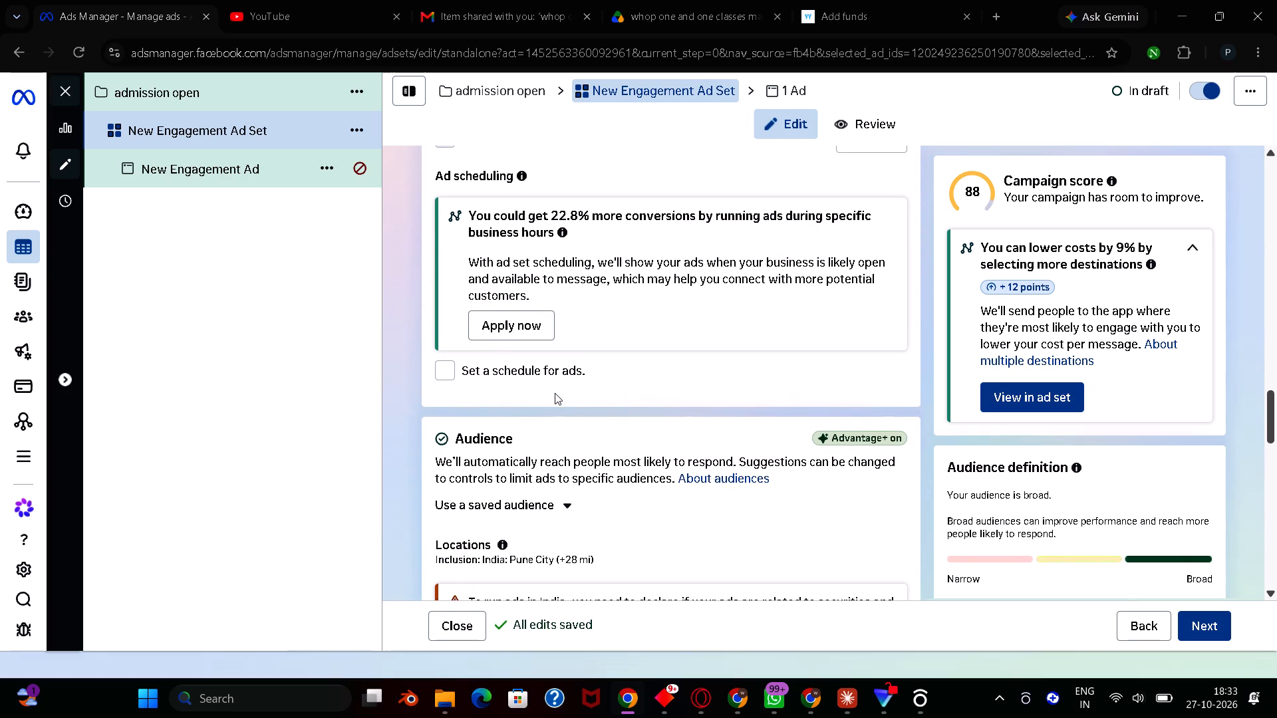
pyautogui.scroll(4, 555, 393)
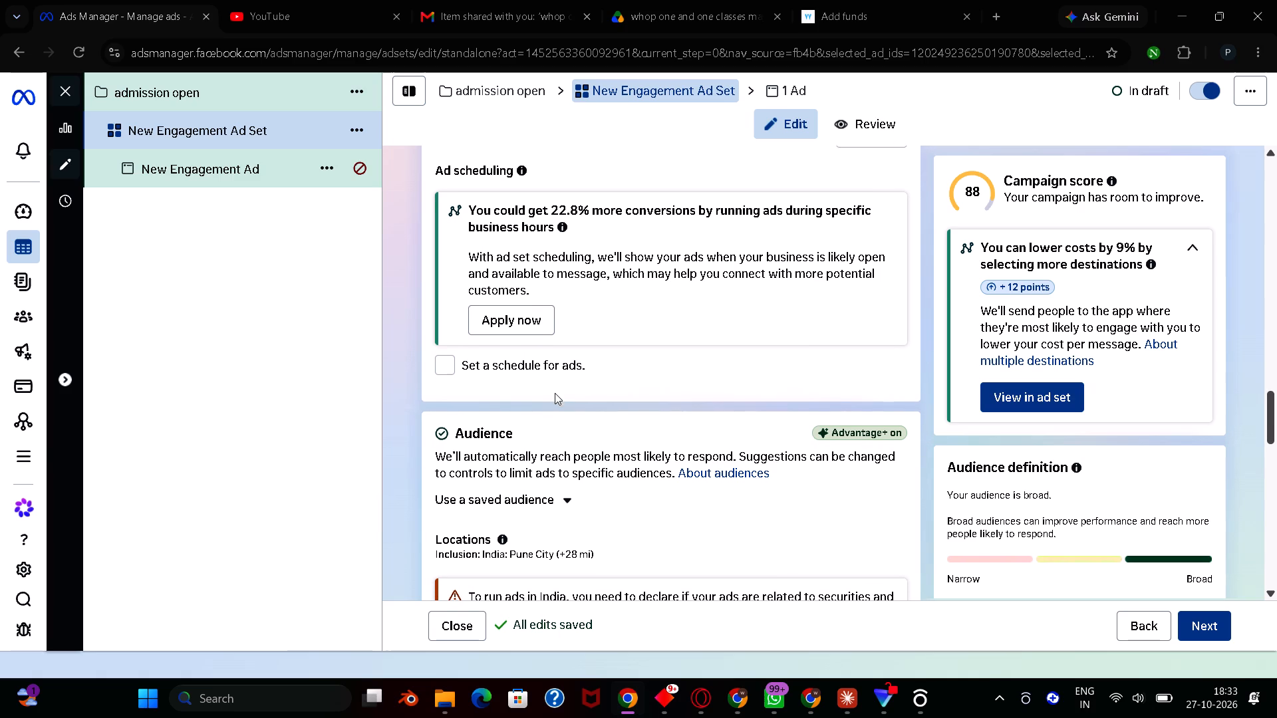
pyautogui.scroll(2, 555, 393)
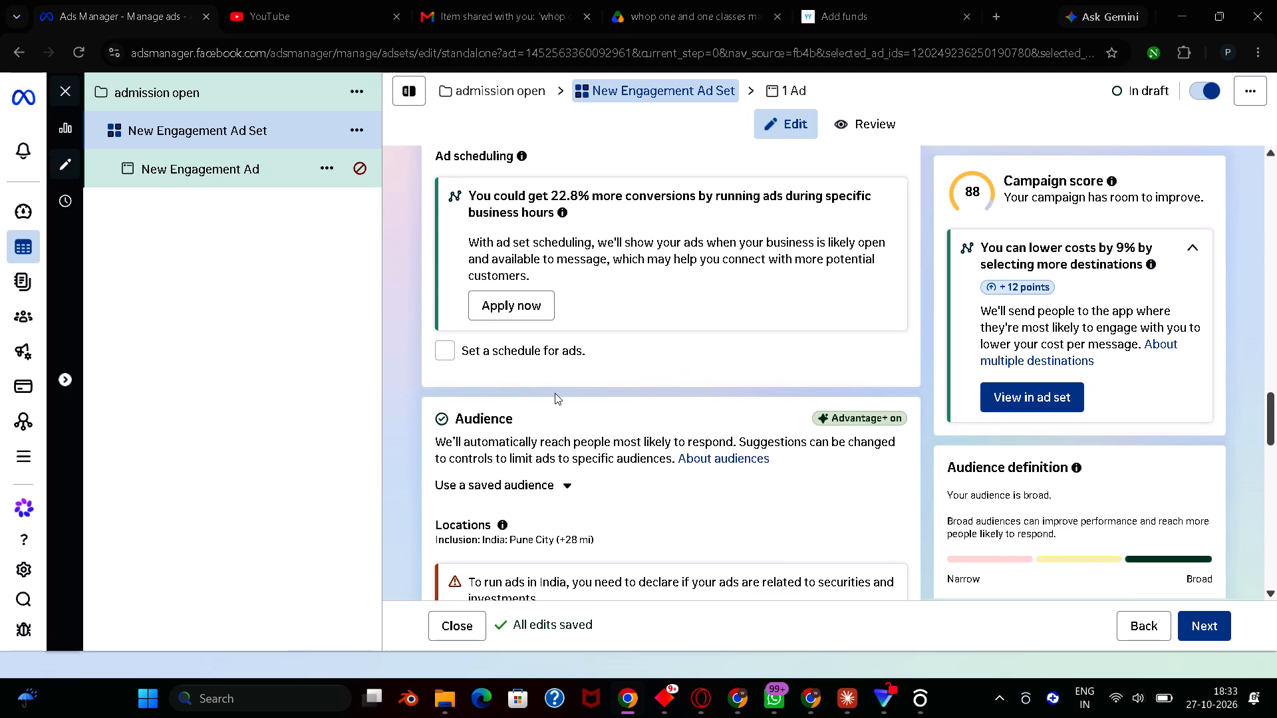
# Look through the audience section again, from location and targeting to age, gender and the India policy requirements.
pyautogui.scroll(-4, 555, 393)
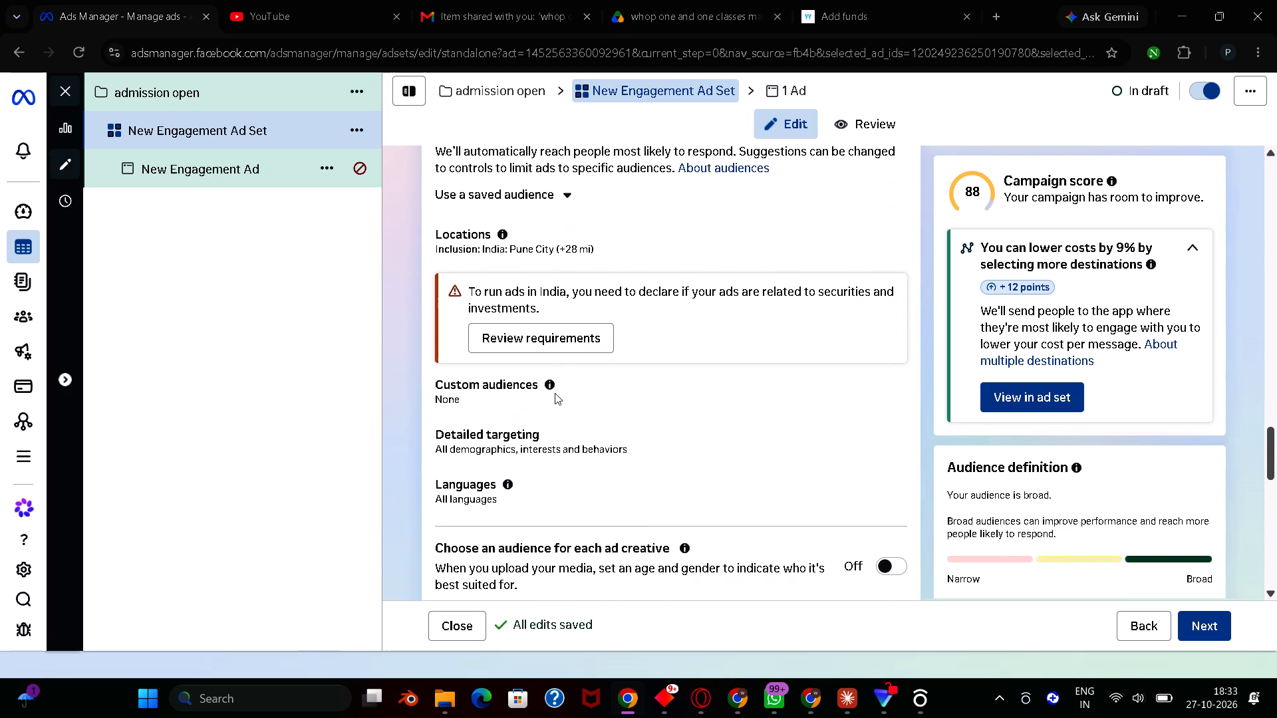
pyautogui.scroll(-3, 555, 393)
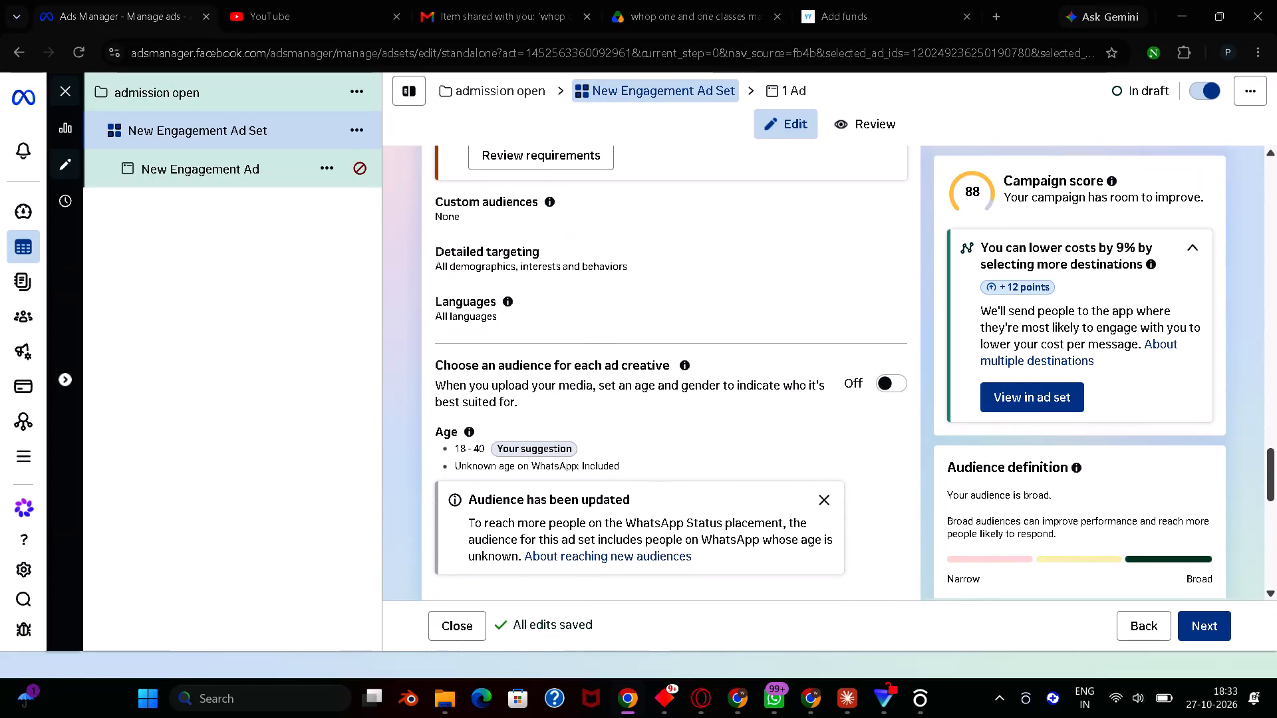
pyautogui.scroll(-2, 555, 393)
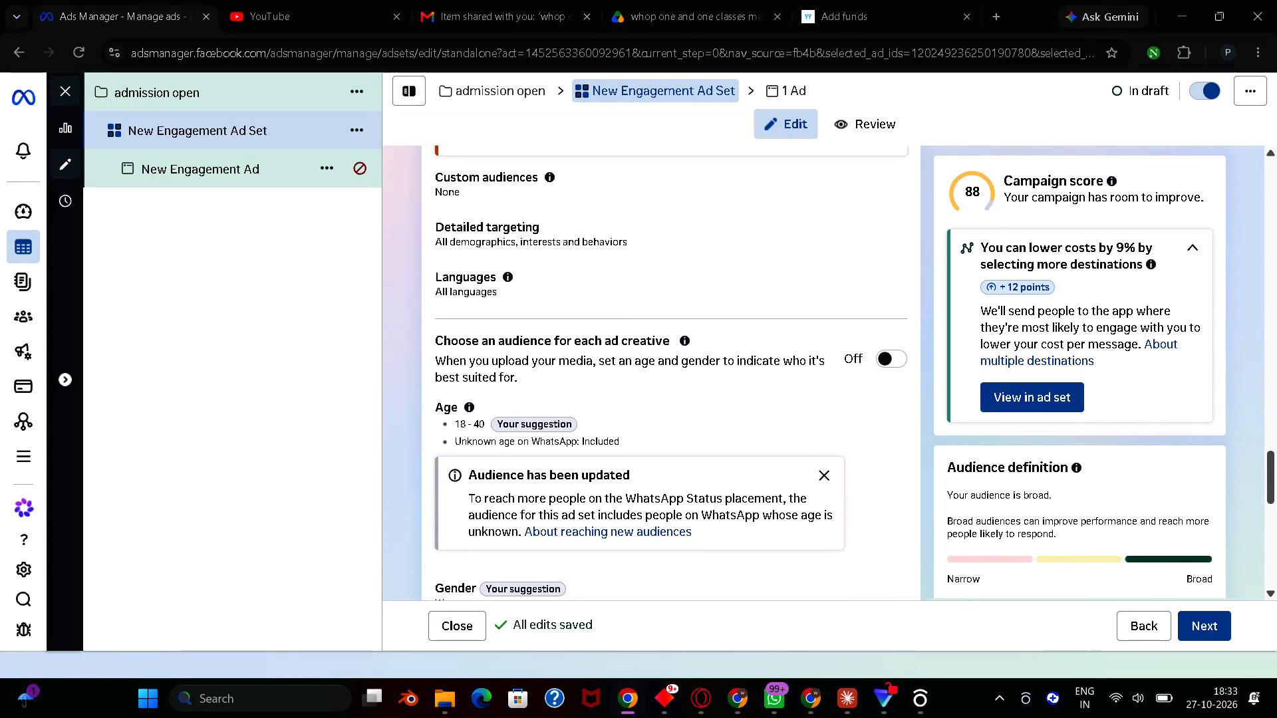
pyautogui.scroll(-2, 501, 455)
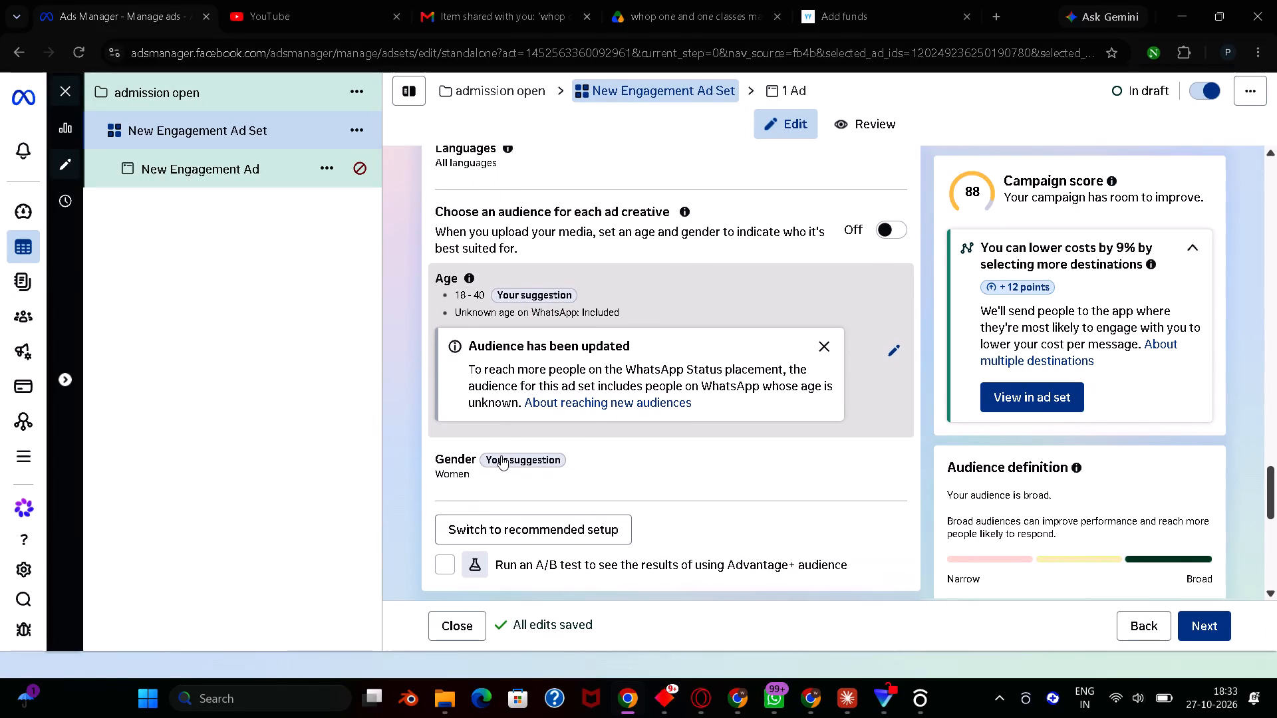
pyautogui.scroll(-2, 501, 455)
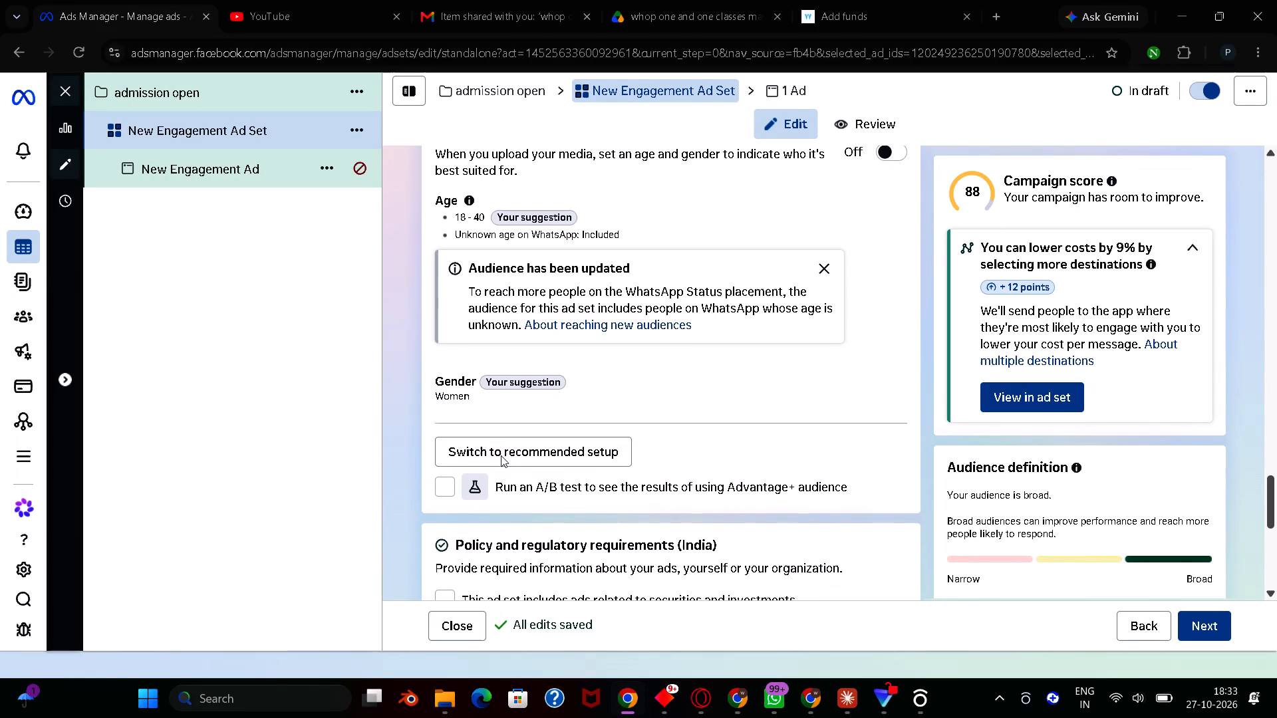
pyautogui.scroll(-2, 501, 455)
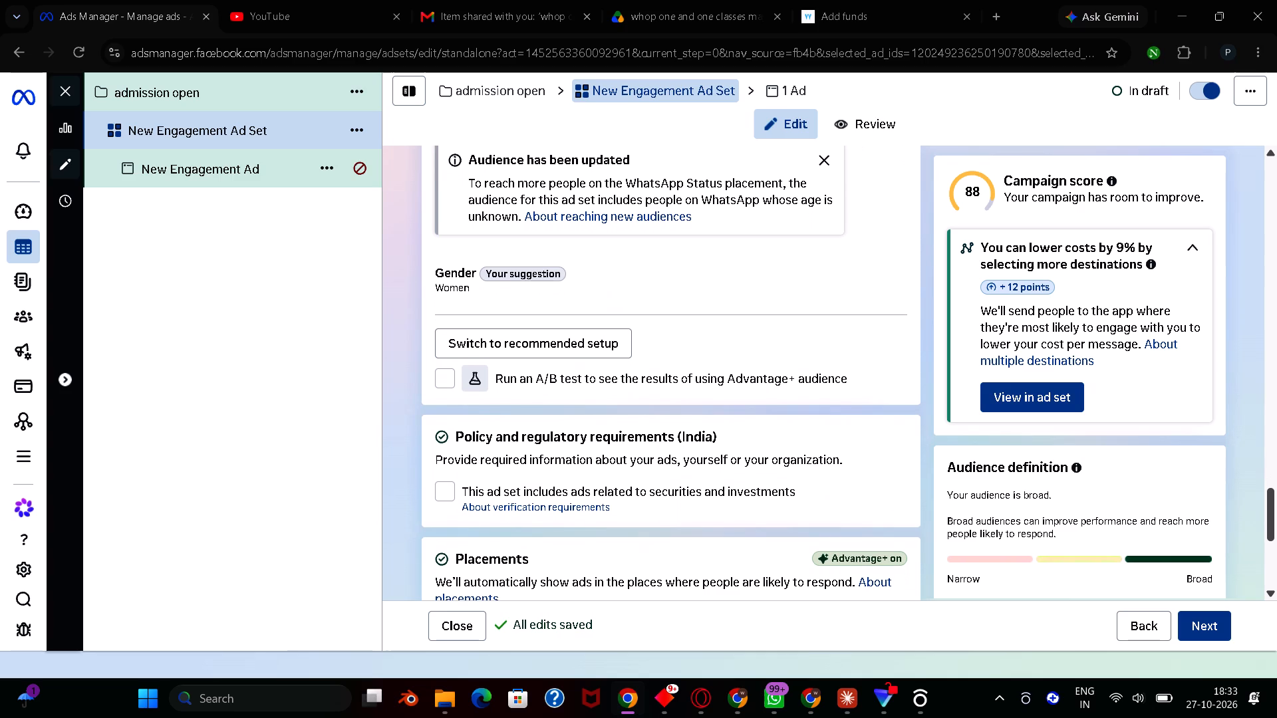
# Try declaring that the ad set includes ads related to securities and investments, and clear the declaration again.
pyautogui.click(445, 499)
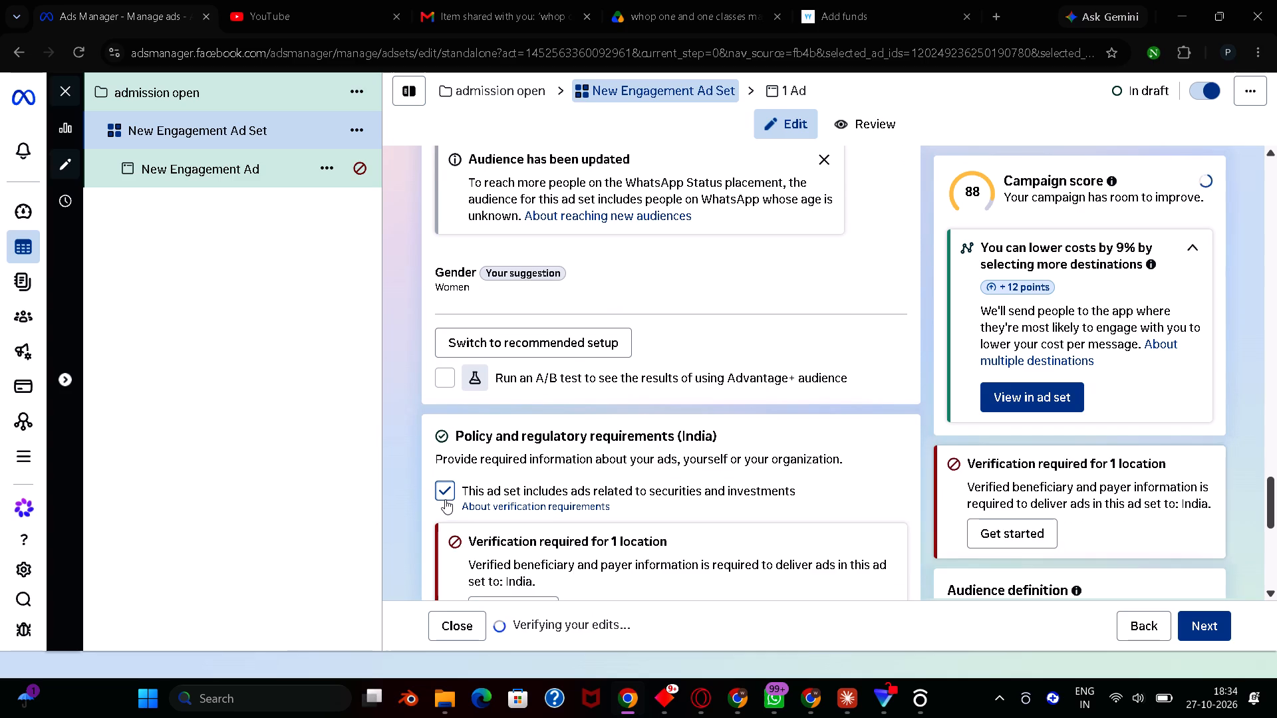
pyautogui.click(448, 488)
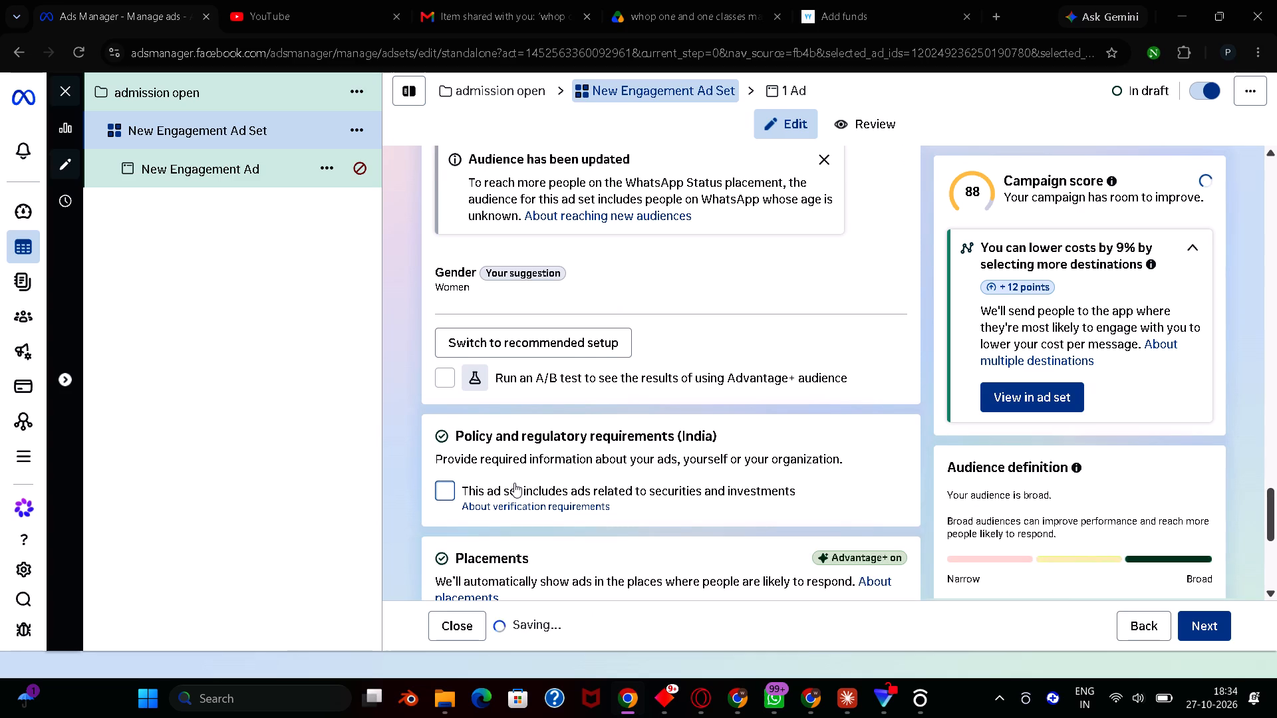
# Expand the account controls under Placements and examine the placement value rules and excluded placements settings.
pyautogui.scroll(-4, 514, 483)
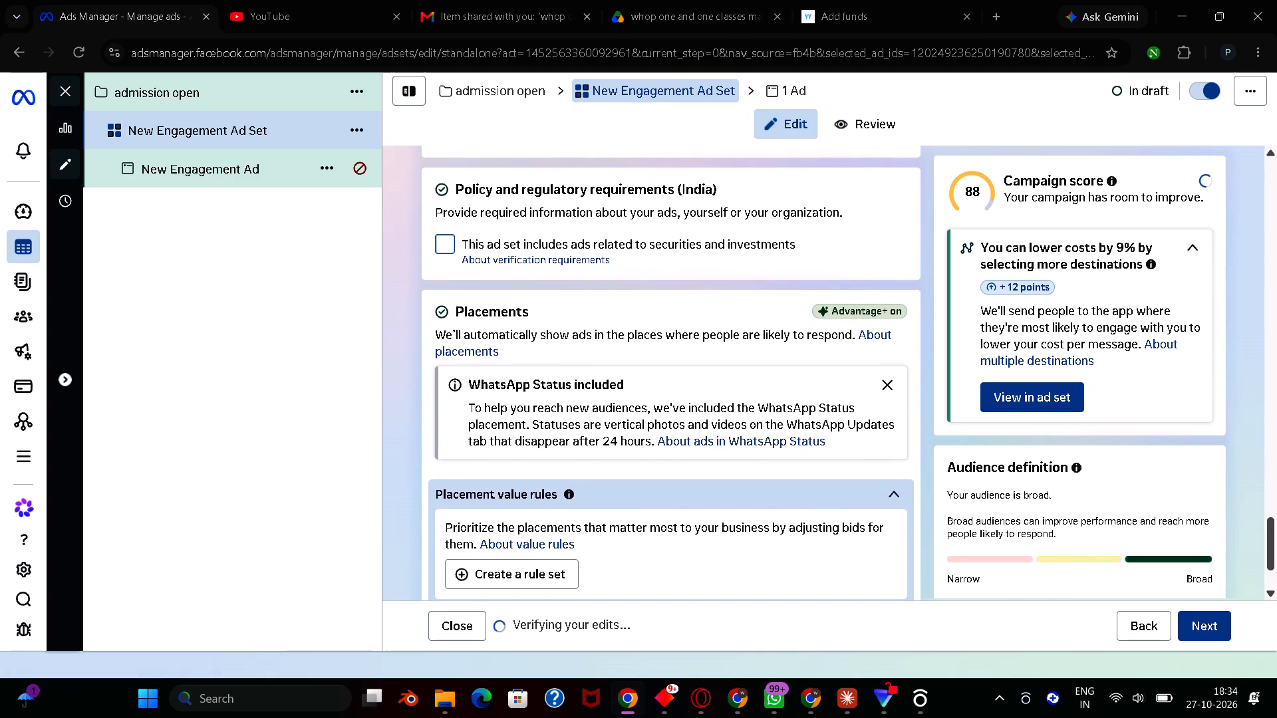
pyautogui.scroll(-3, 514, 483)
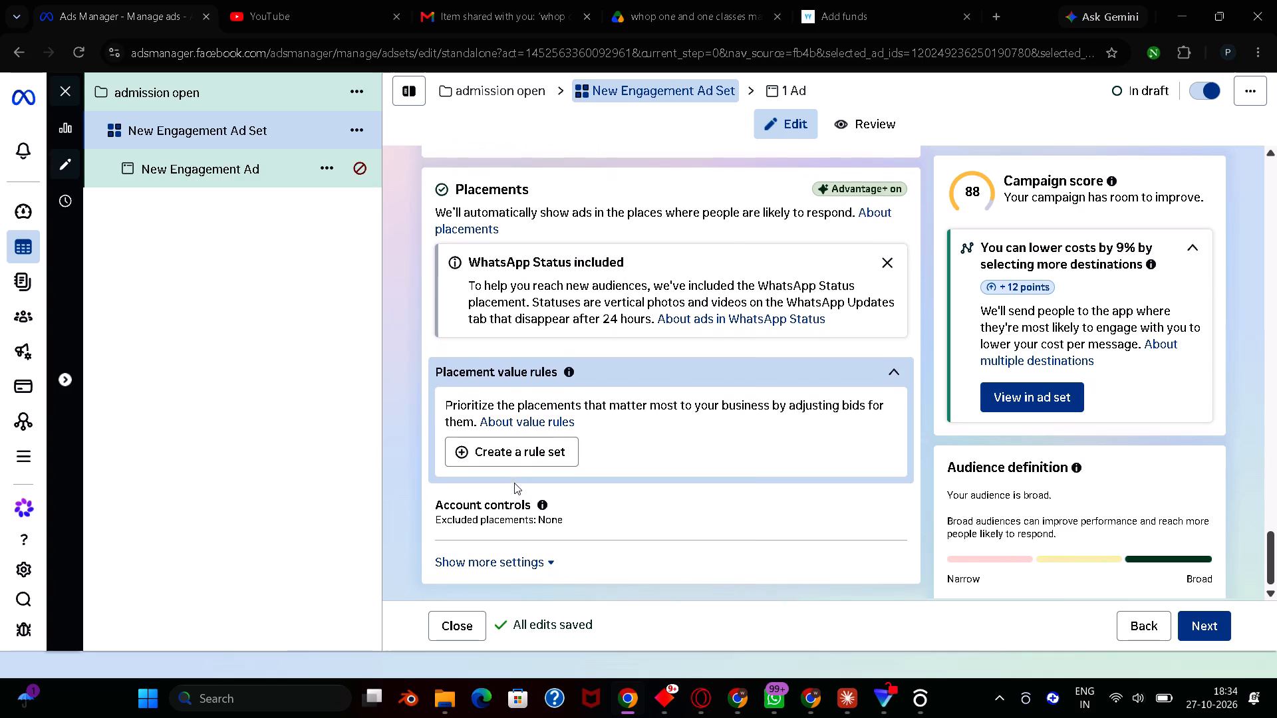
pyautogui.scroll(-1, 514, 483)
pyautogui.click(491, 501)
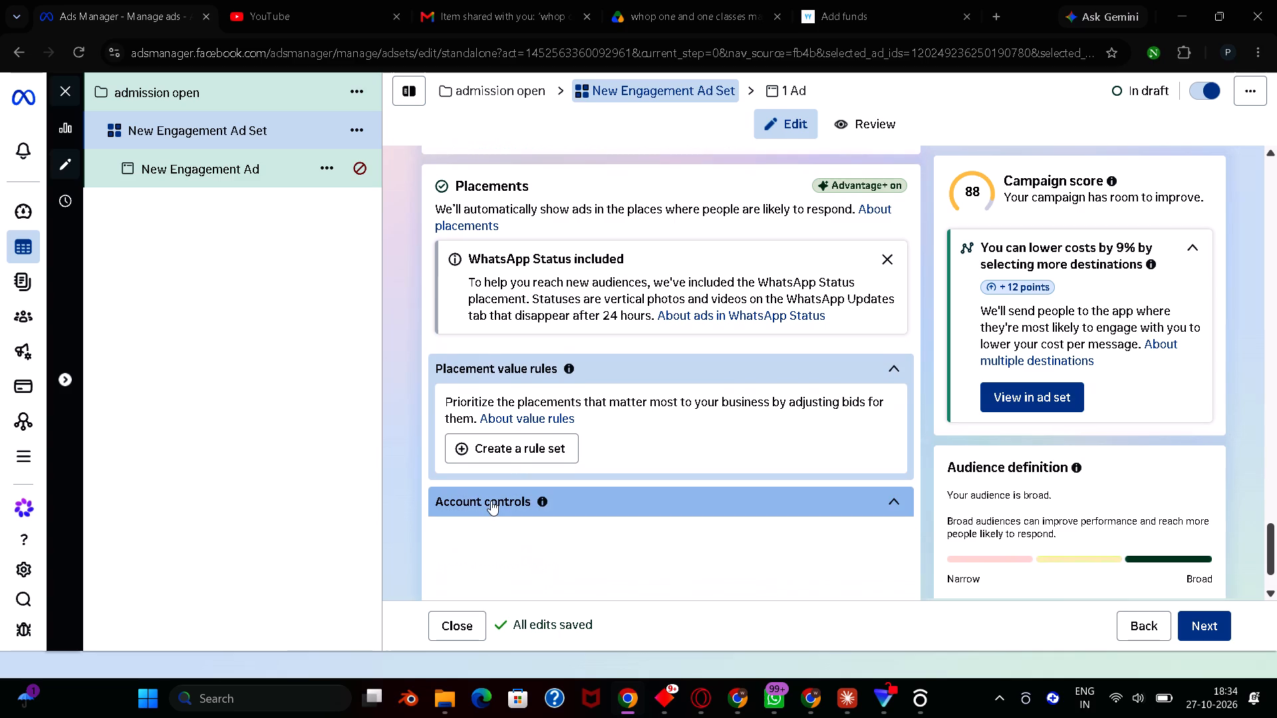
pyautogui.scroll(-3, 491, 501)
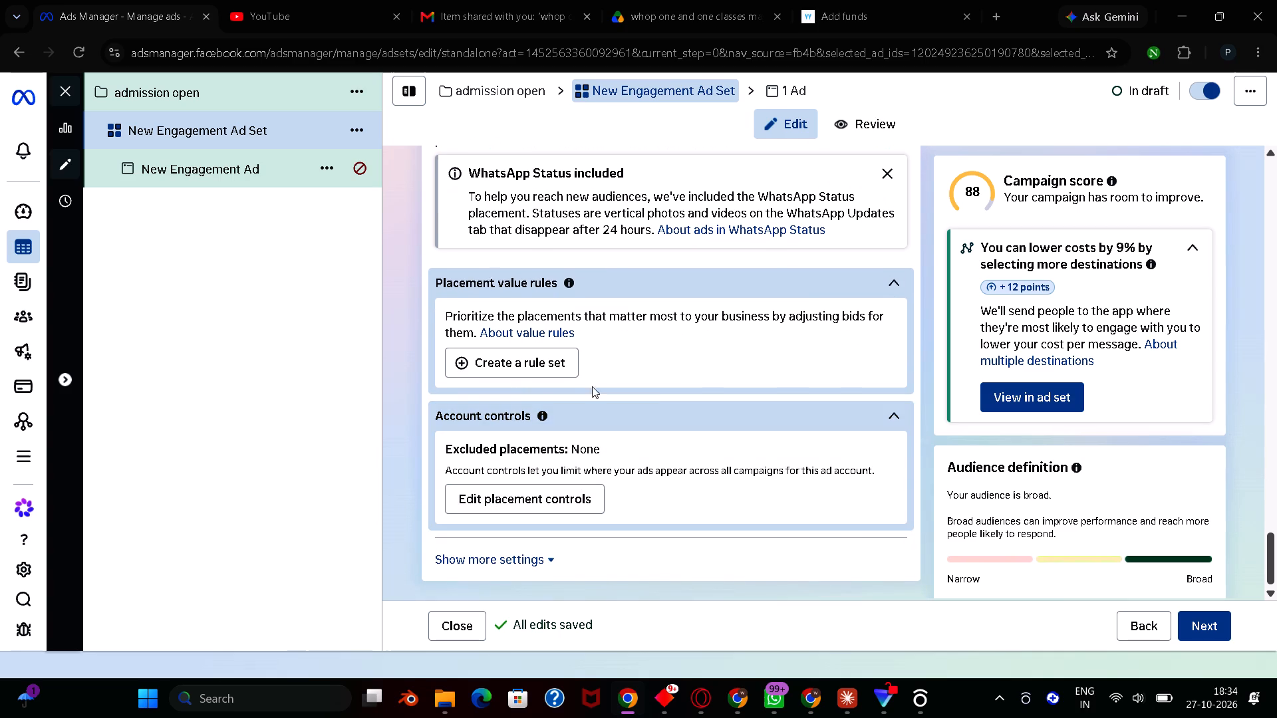
# Inspect the ad account's placement controls, cancel out of them, and collapse the account controls and placement value rules sections.
pyautogui.click(517, 500)
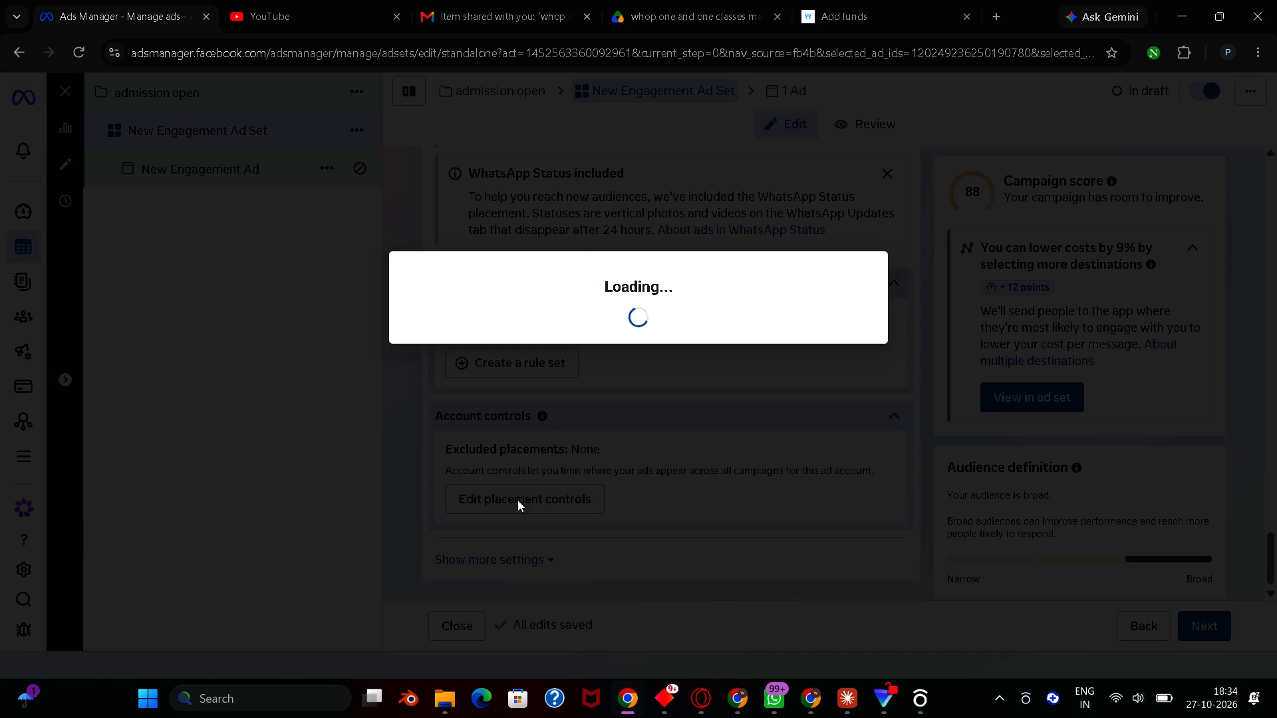
pyautogui.click(716, 381)
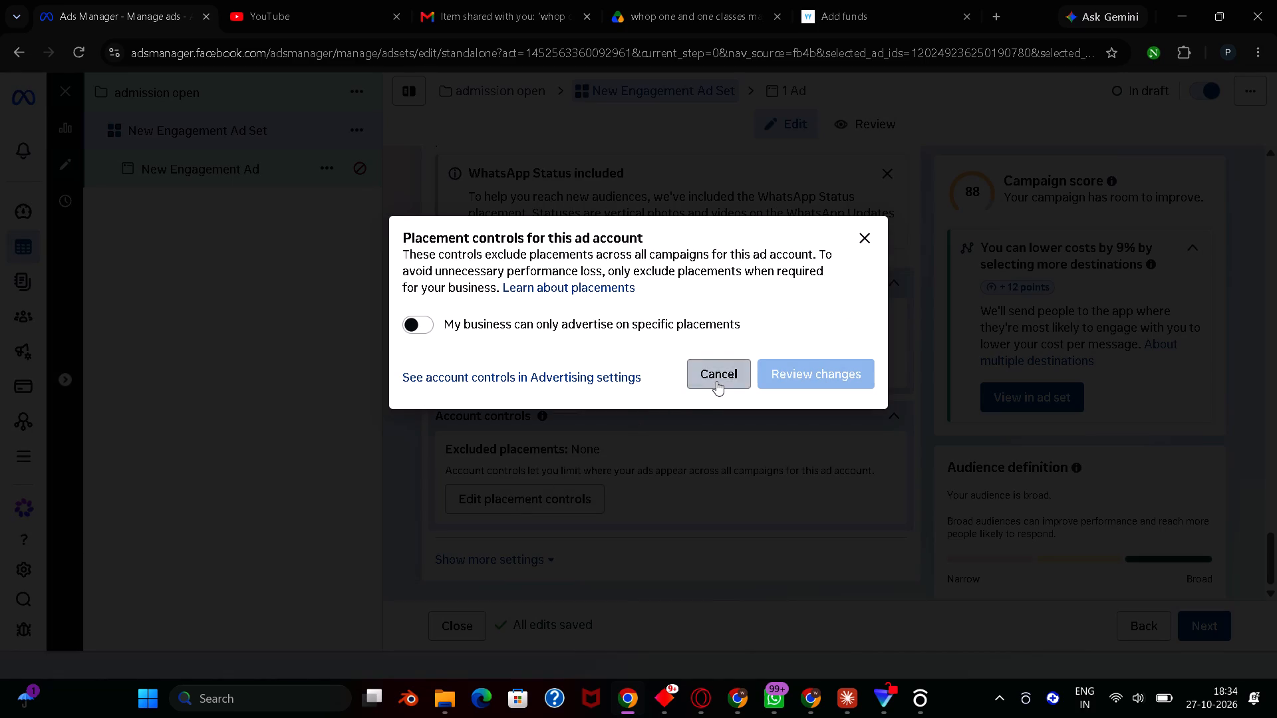
pyautogui.click(659, 405)
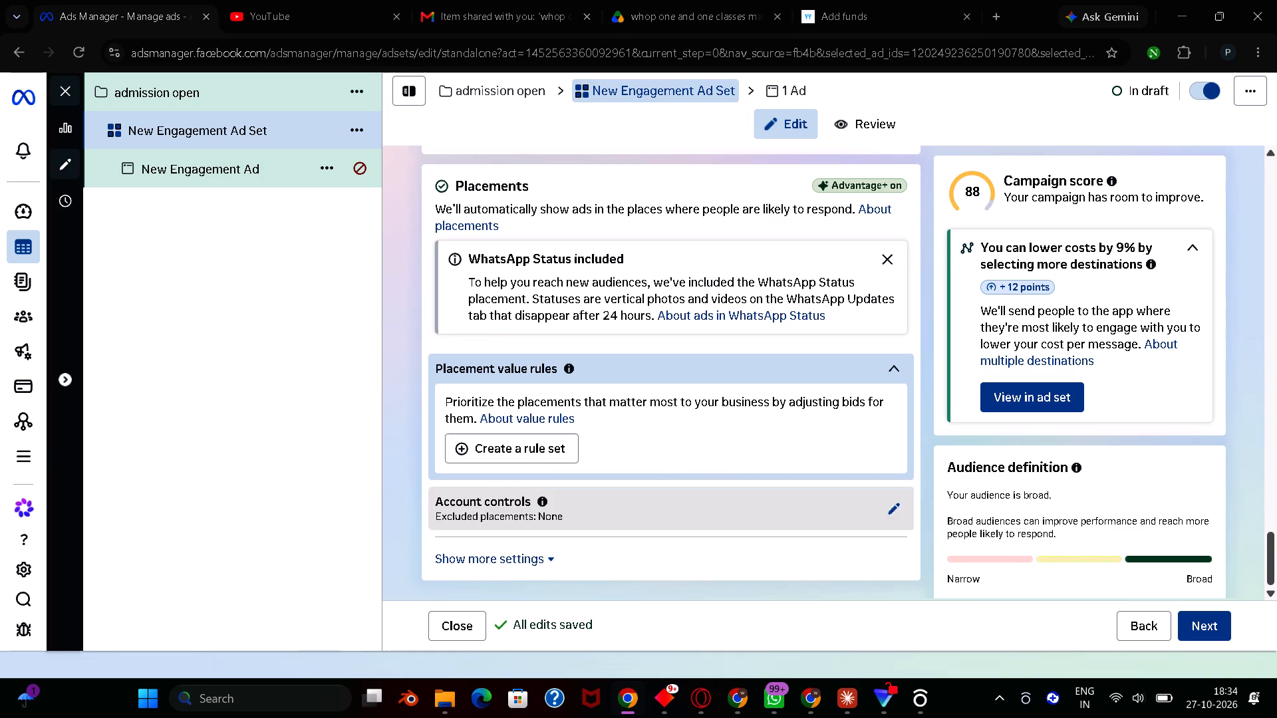
pyautogui.click(662, 372)
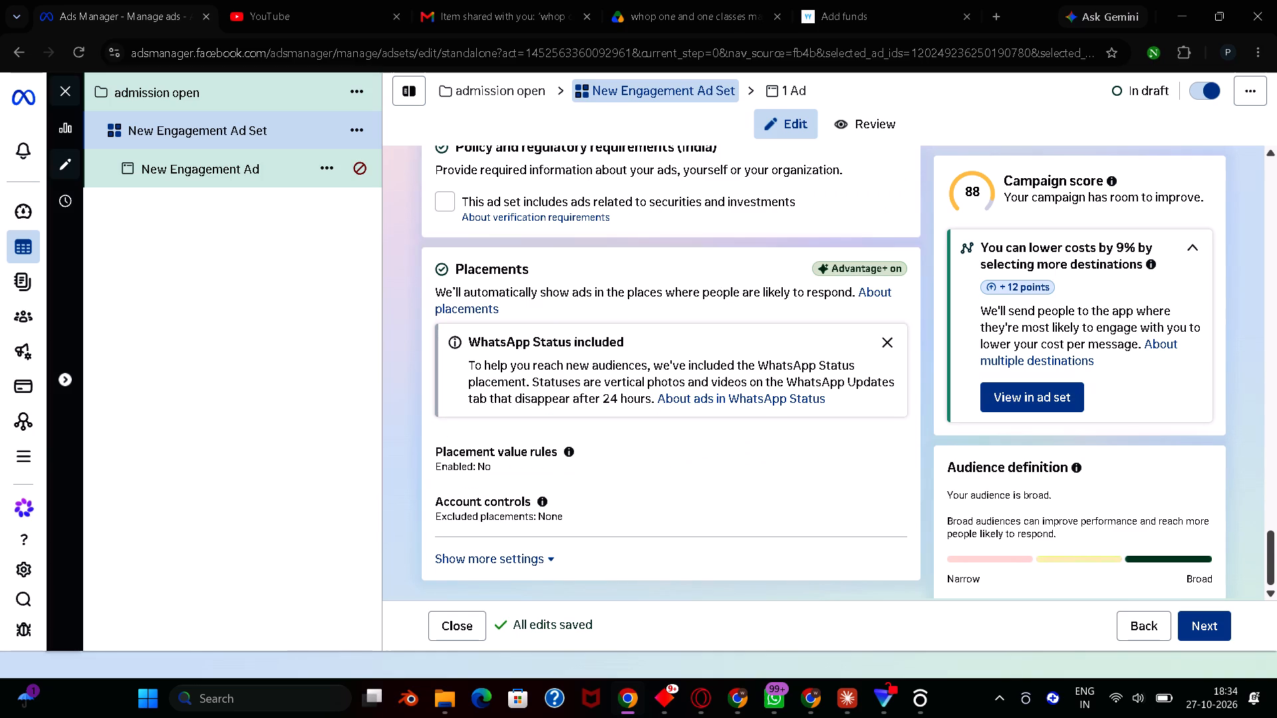
pyautogui.hscroll(1, 662, 372)
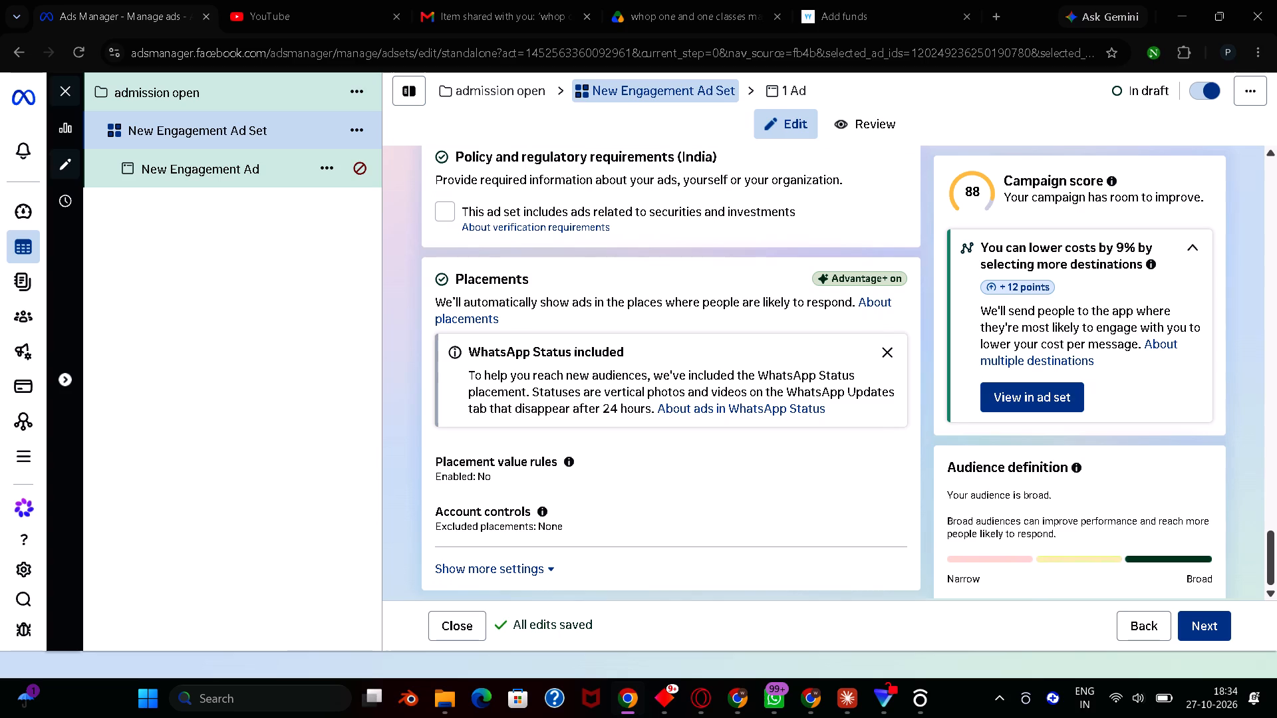
# Review the ad set's audience settings, covering gender, age, languages, detailed targeting, custom audiences and locations.
pyautogui.scroll(3, 720, 303)
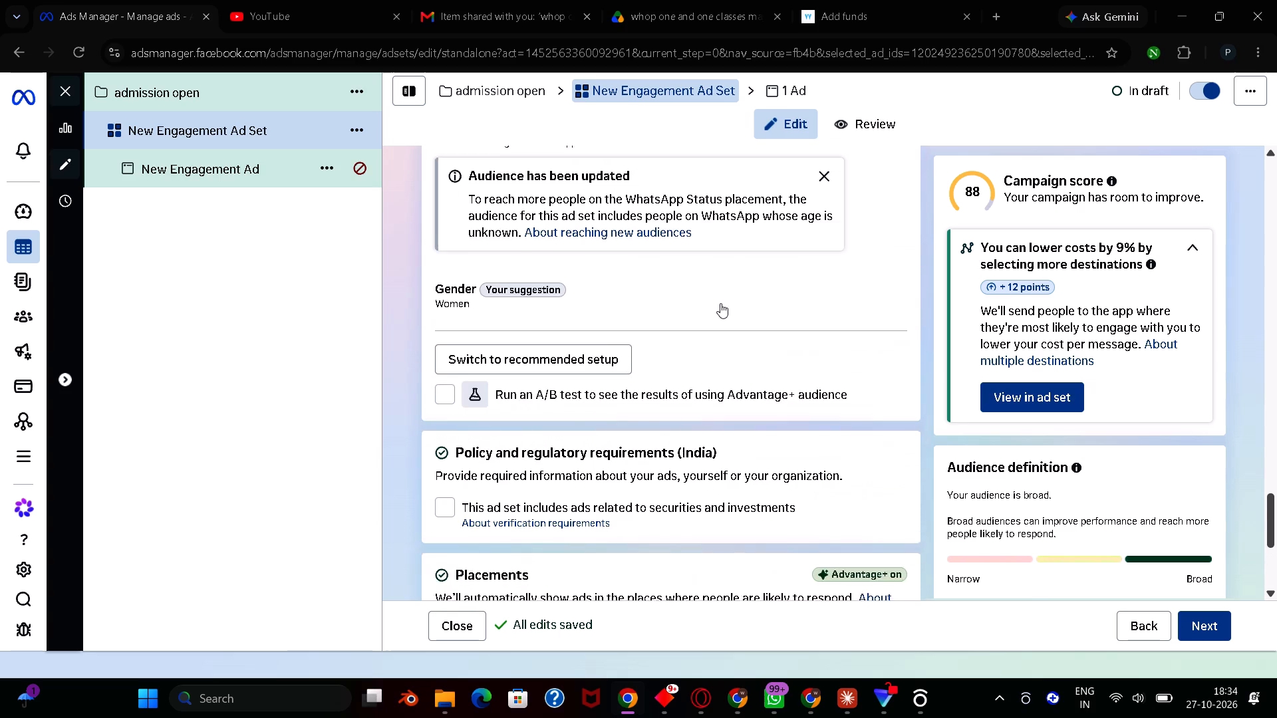
pyautogui.scroll(3, 720, 303)
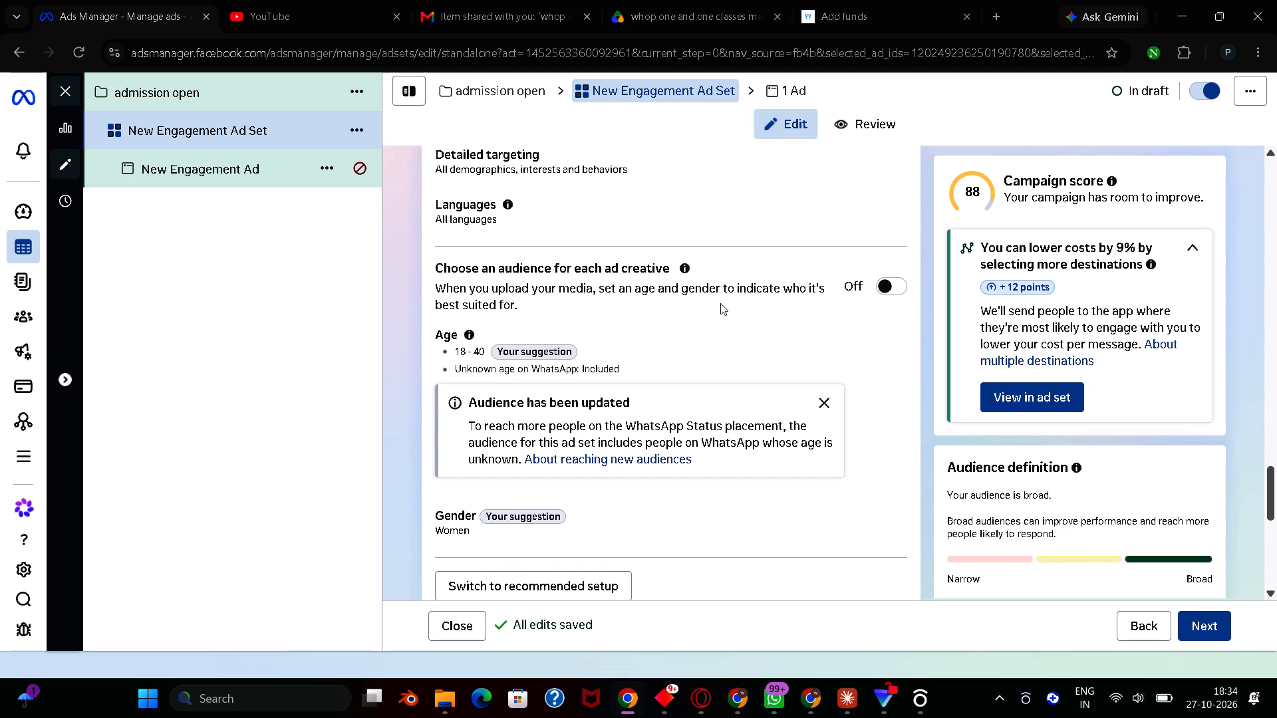
pyautogui.scroll(2, 720, 303)
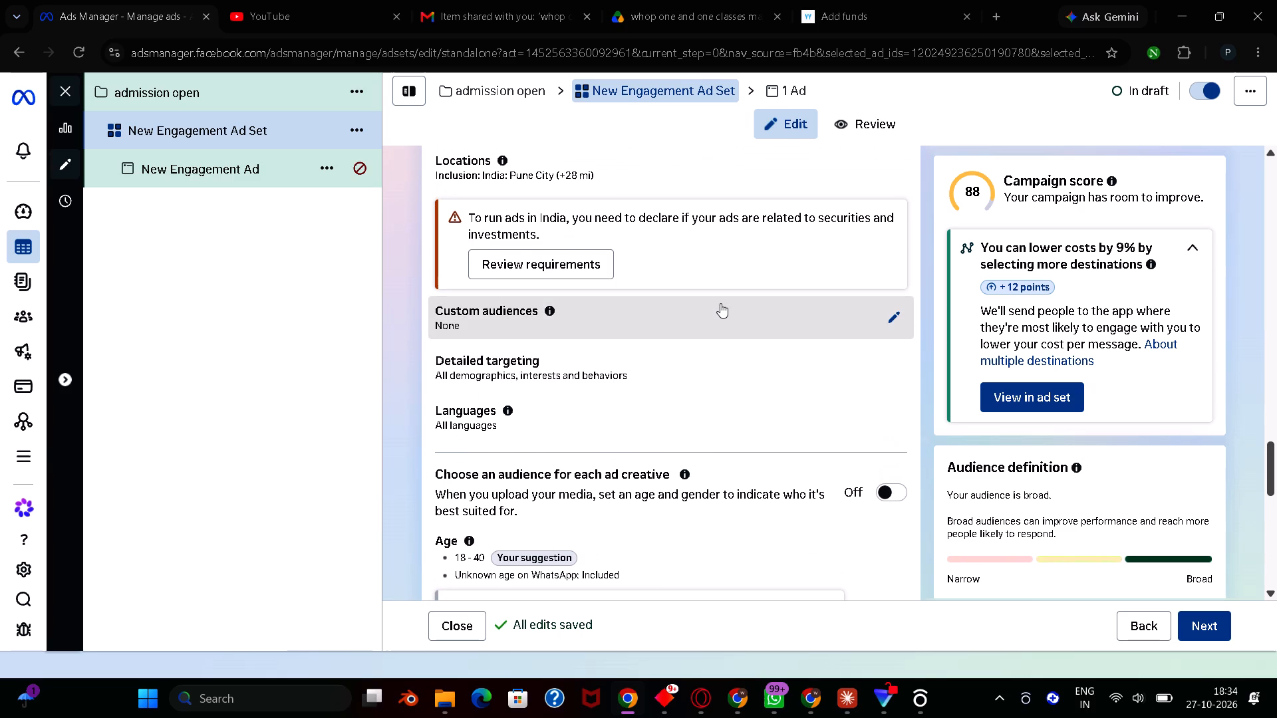
pyautogui.scroll(1, 720, 303)
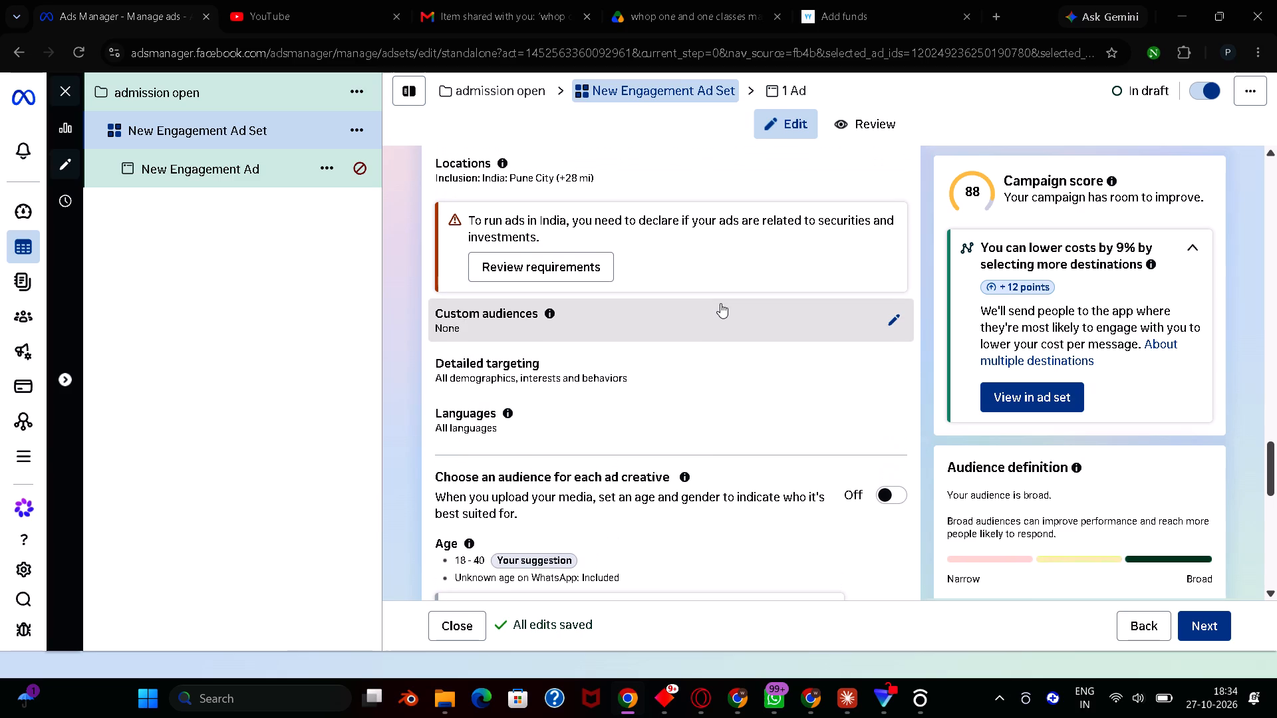
pyautogui.scroll(-1, 720, 303)
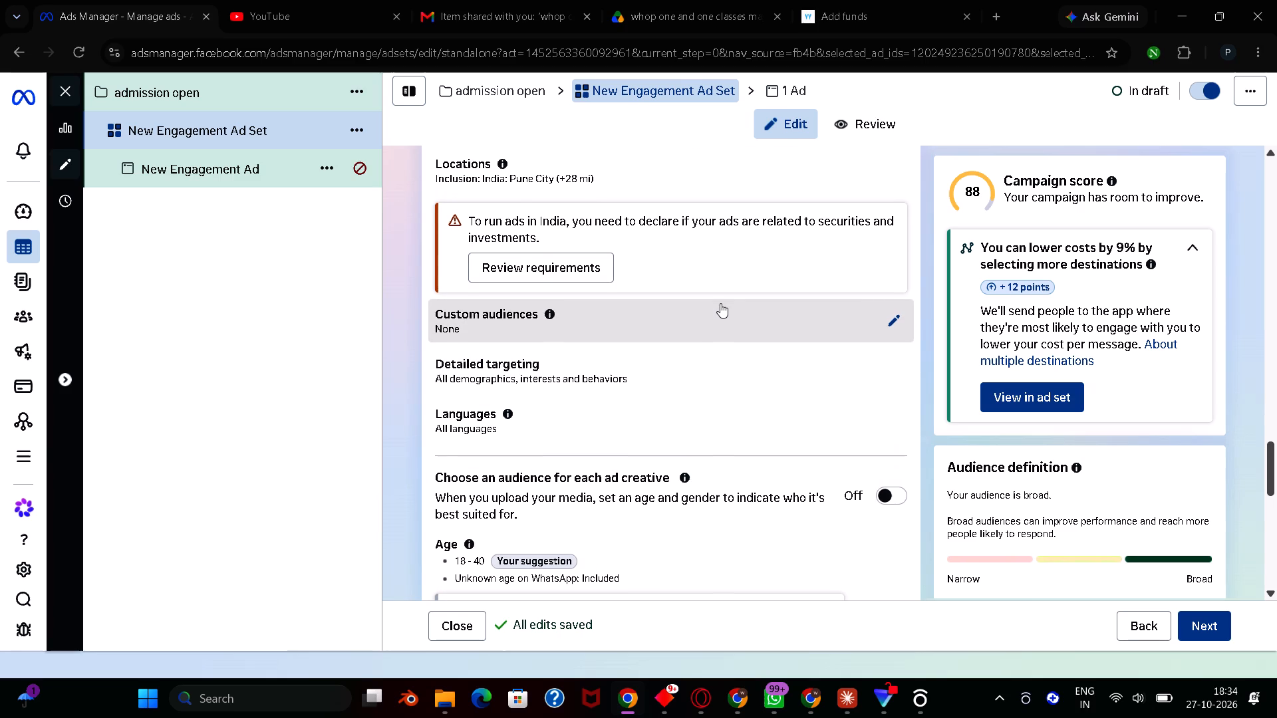
pyautogui.scroll(-1, 720, 303)
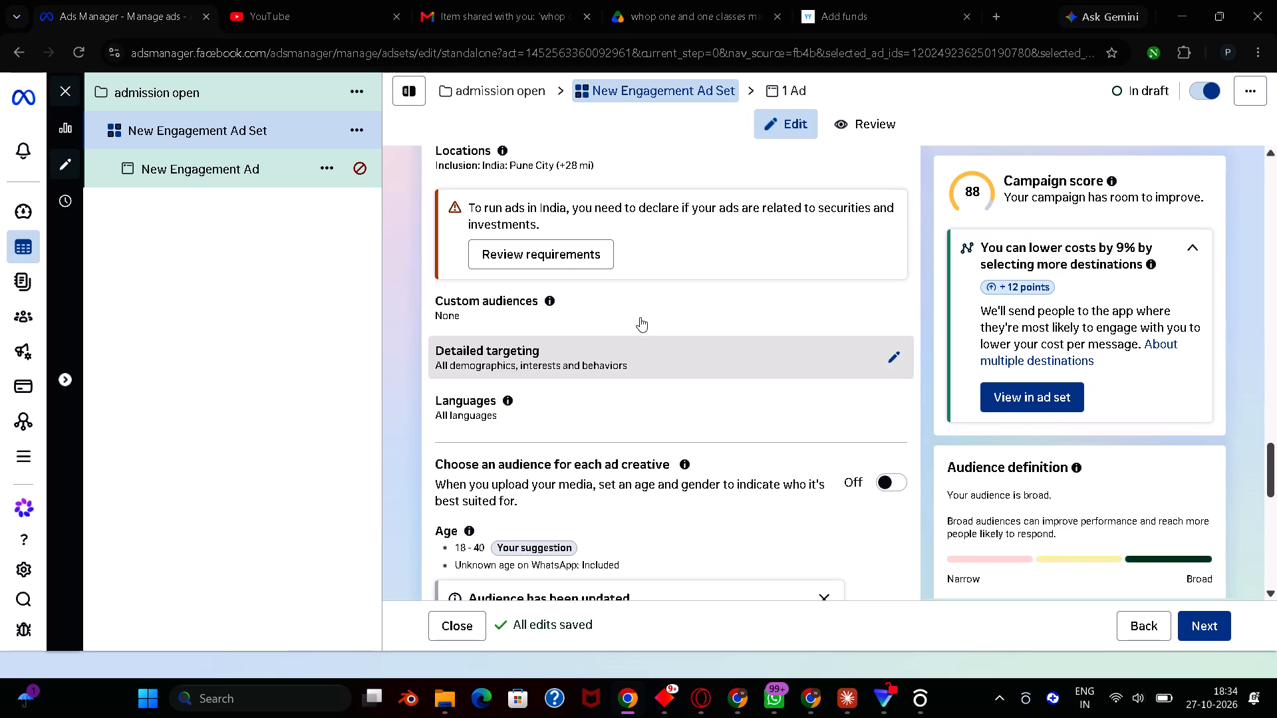
pyautogui.click(634, 342)
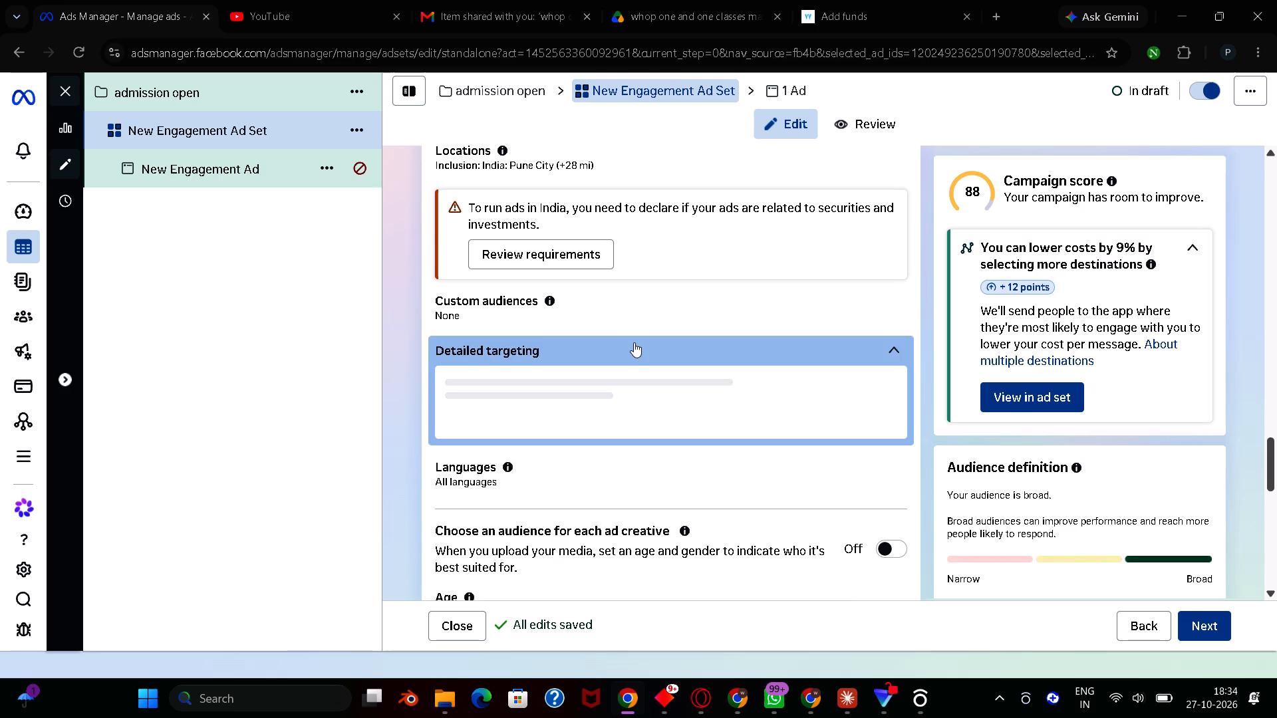
pyautogui.click(634, 342)
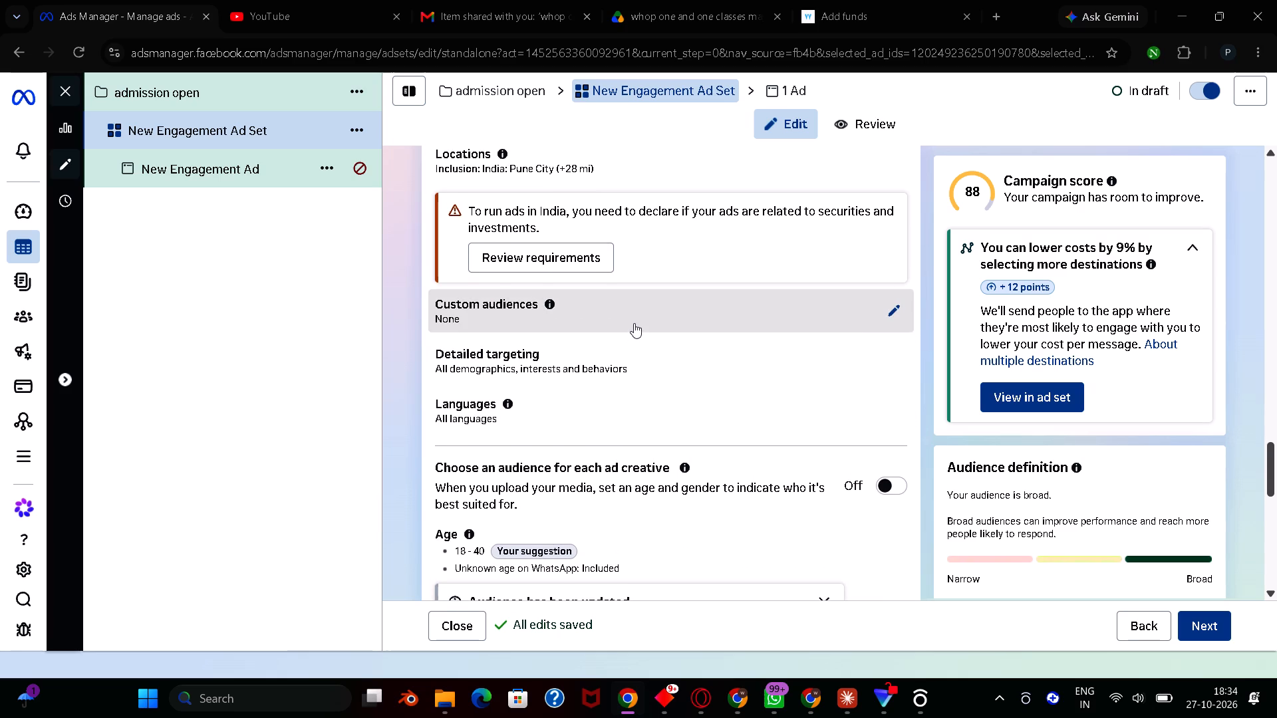
pyautogui.scroll(1, 624, 343)
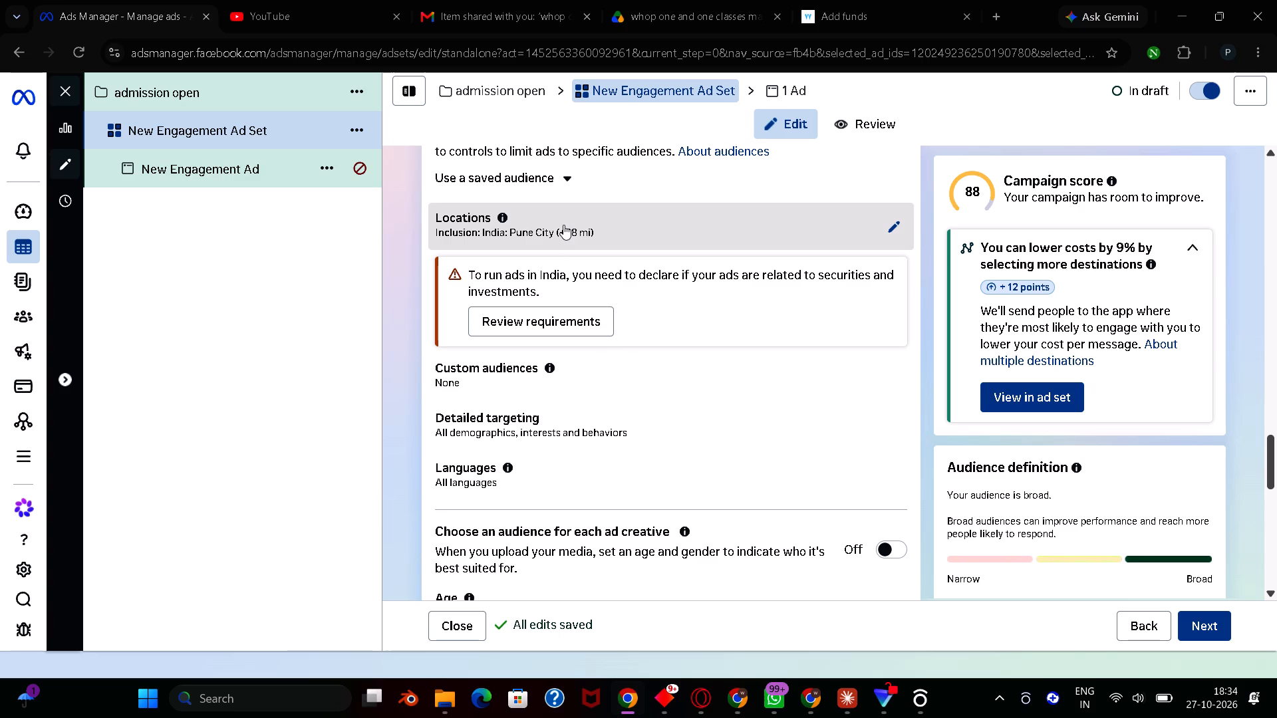
pyautogui.scroll(2, 563, 225)
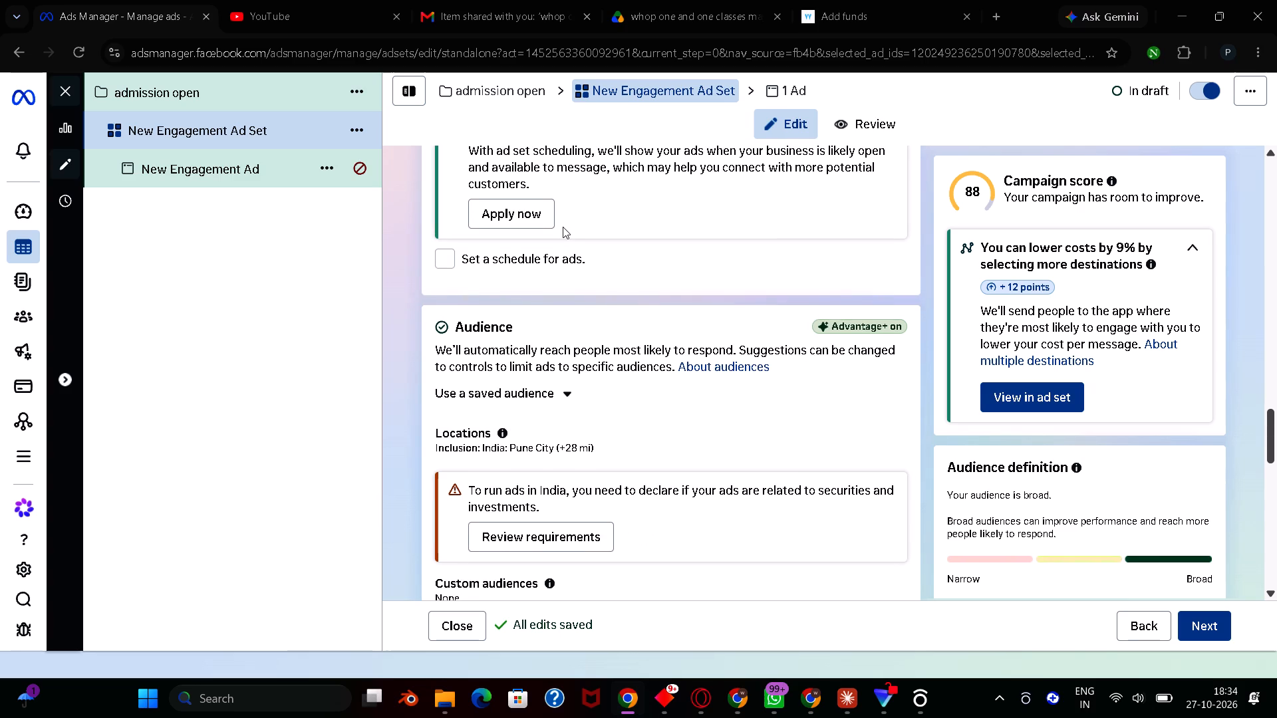
pyautogui.scroll(1, 563, 227)
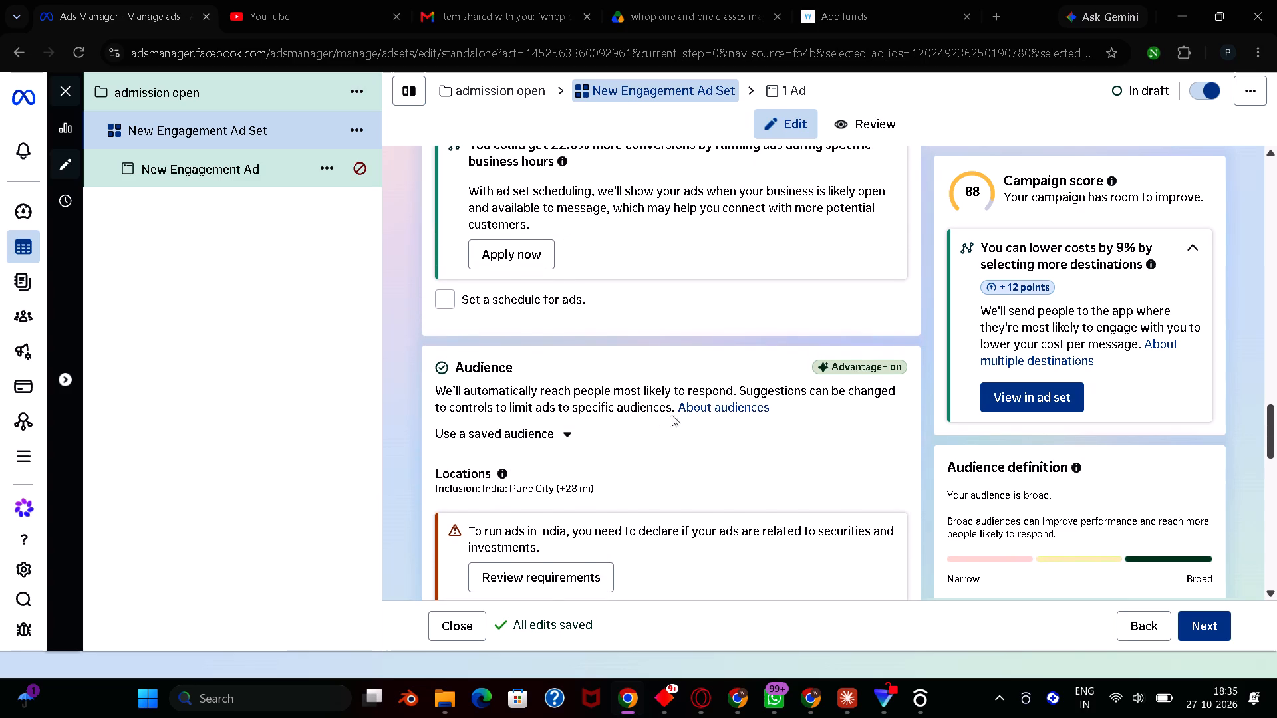
# Check the saved audience choices for the ad set and close the help pane about audiences.
pyautogui.click(551, 435)
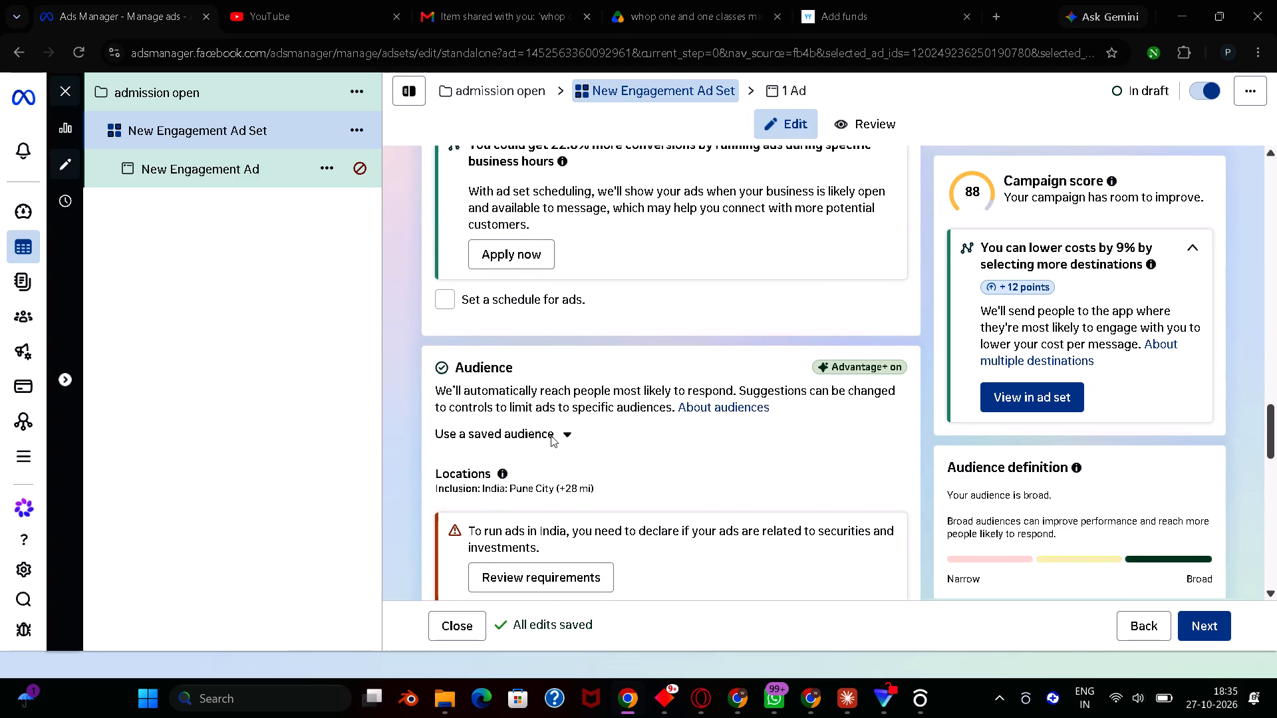
pyautogui.click(565, 435)
pyautogui.click(565, 435)
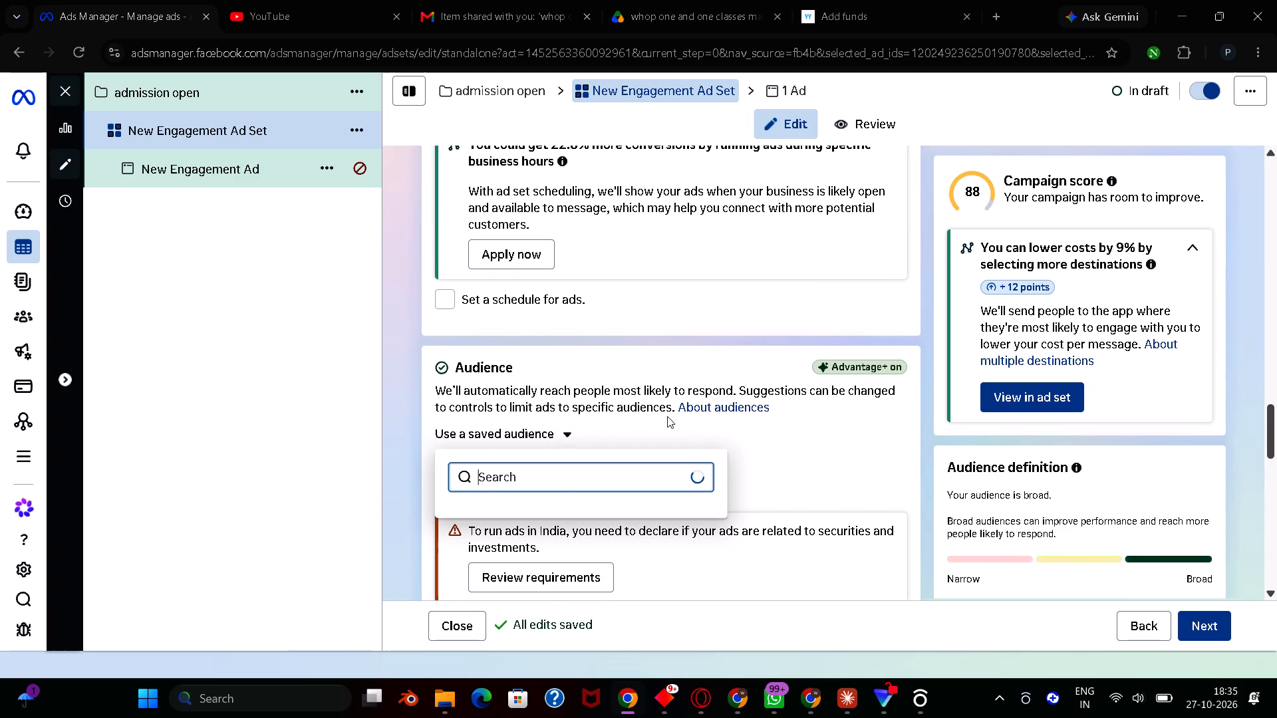
pyautogui.click(693, 408)
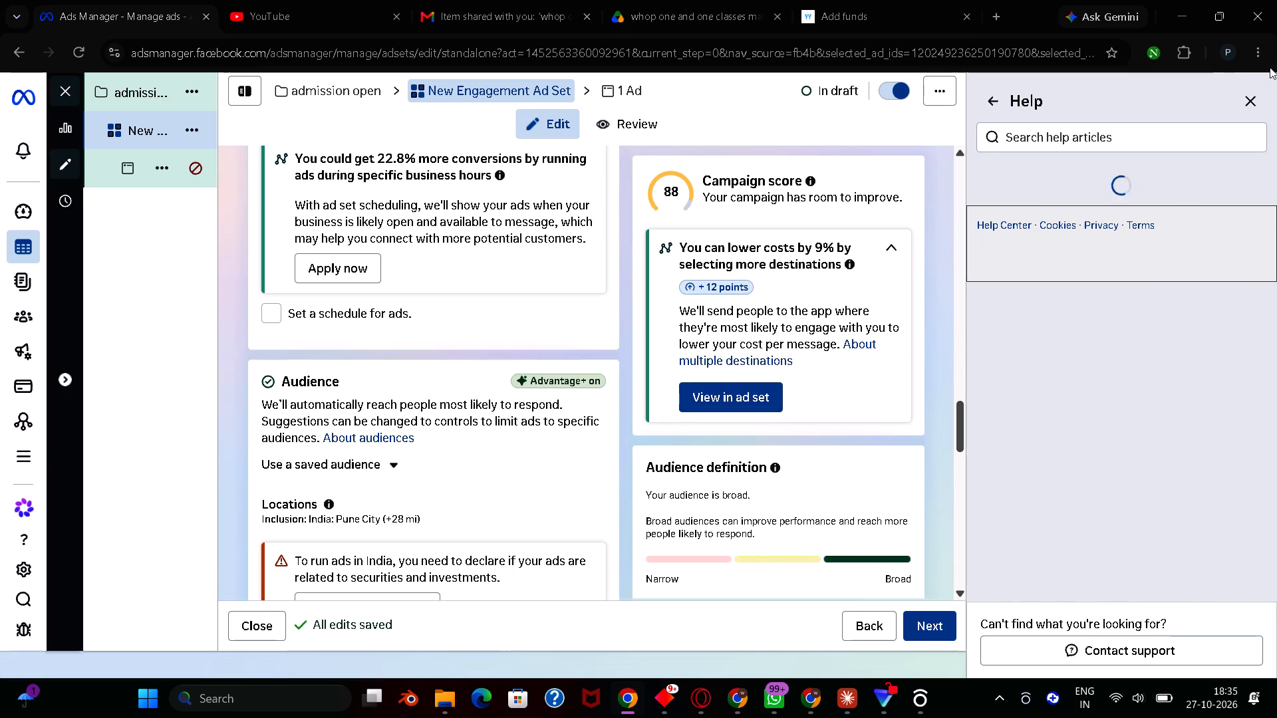
pyautogui.click(1254, 102)
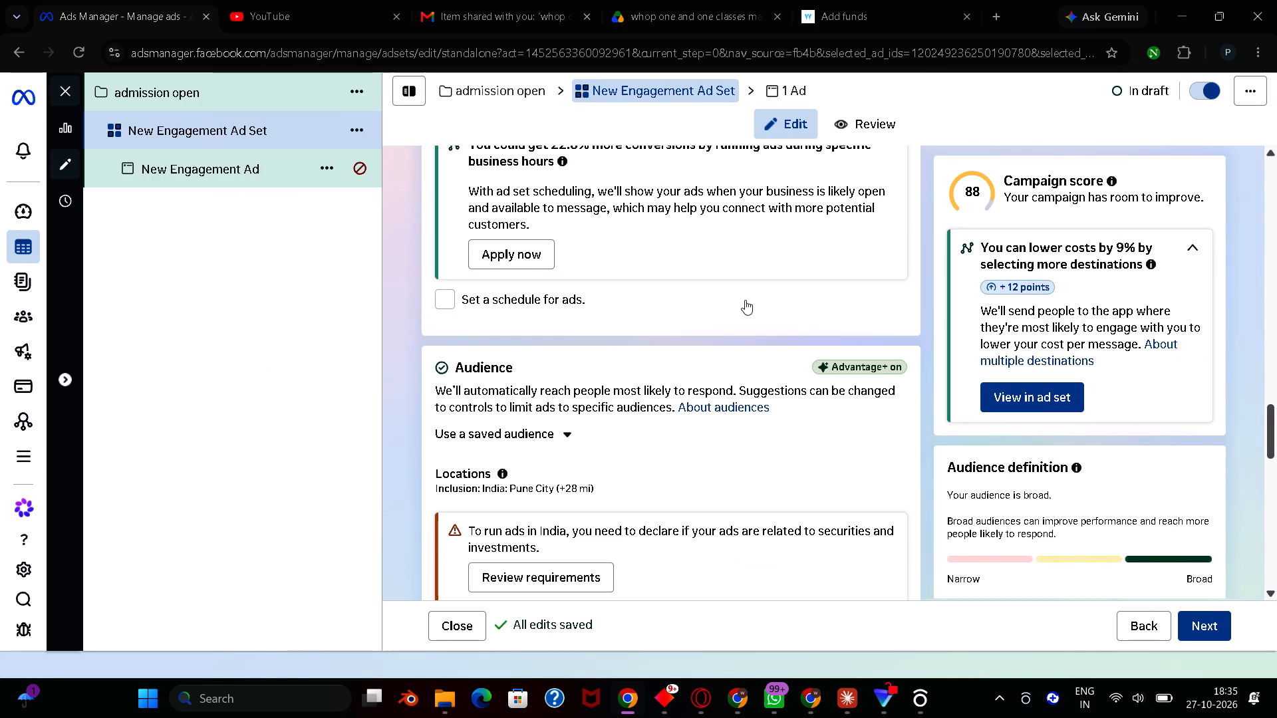
# Review the ad set's budget and schedule, audience, India policy requirements and placement settings once more.
pyautogui.scroll(4, 745, 300)
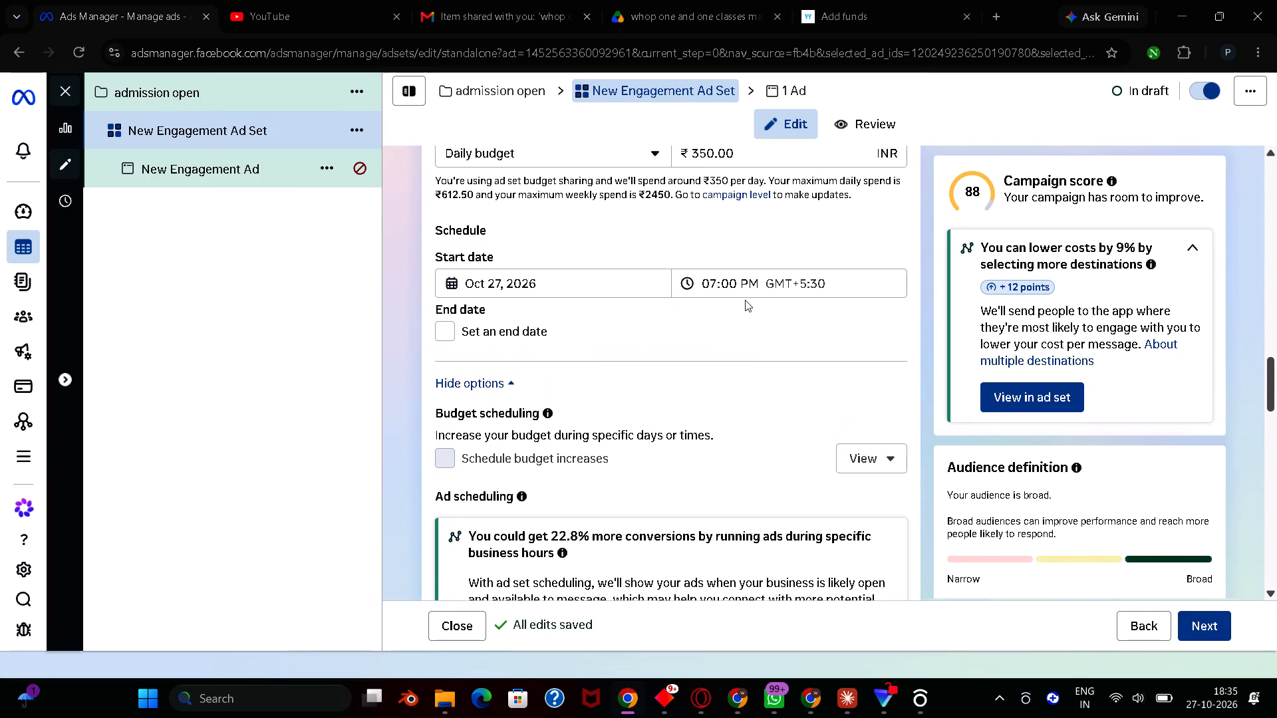
pyautogui.scroll(1, 745, 300)
pyautogui.scroll(-4, 745, 300)
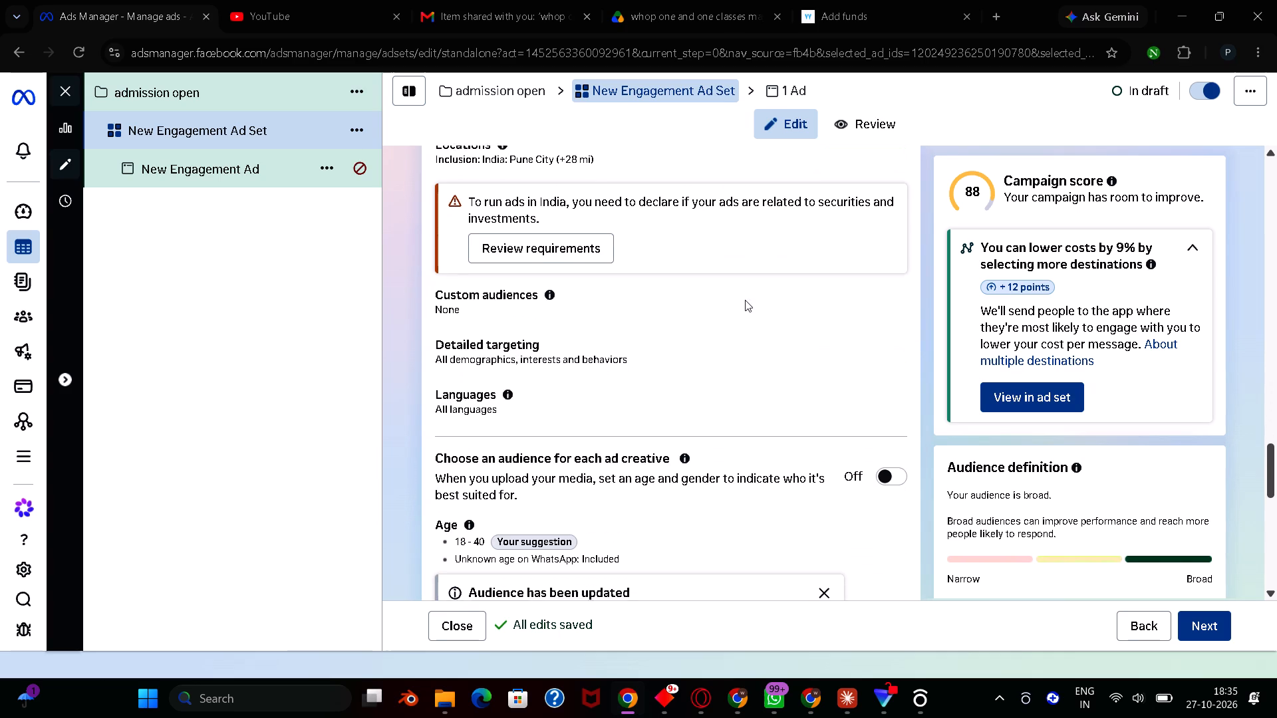
pyautogui.scroll(-2, 745, 300)
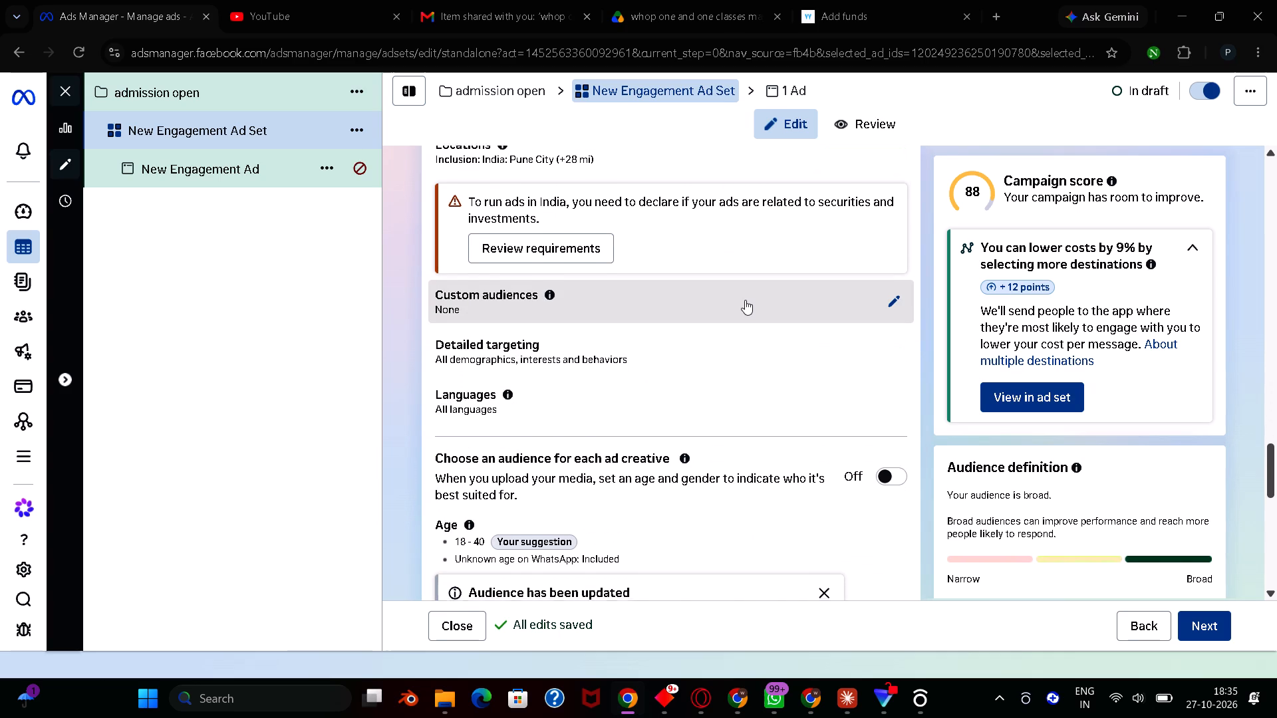
pyautogui.scroll(-1, 745, 300)
pyautogui.scroll(-1, 654, 332)
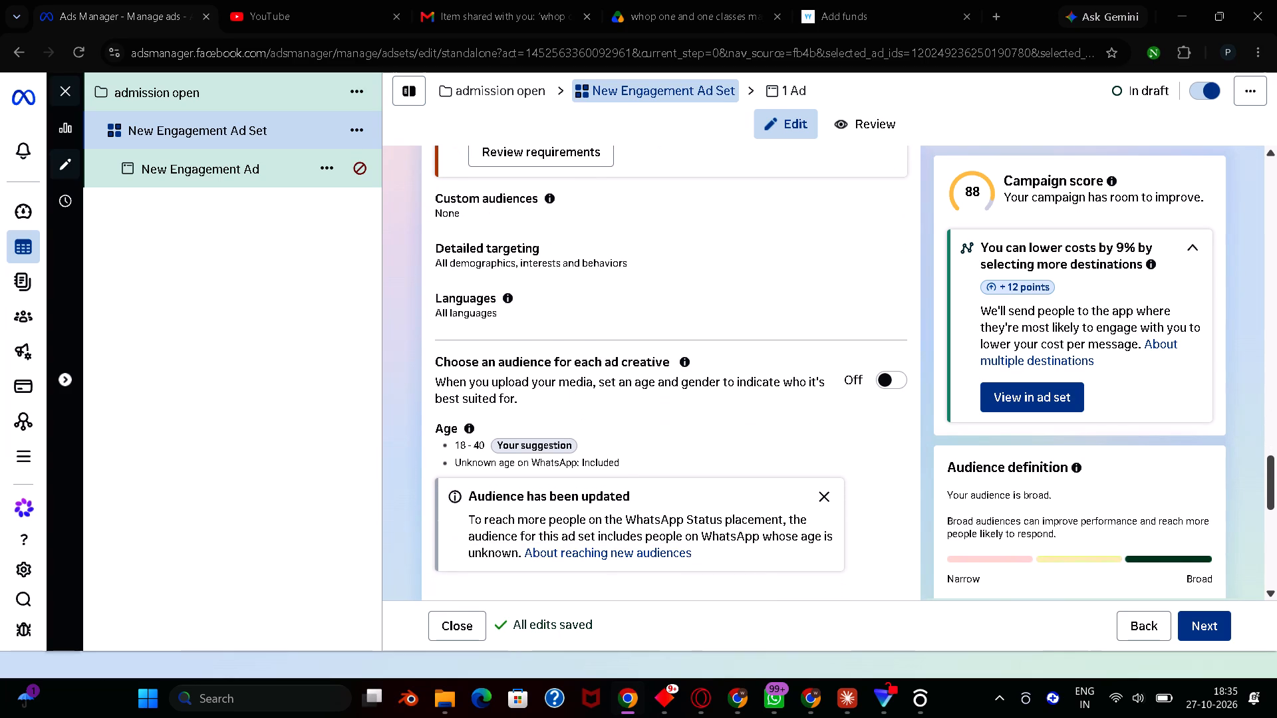
pyautogui.scroll(-5, 572, 382)
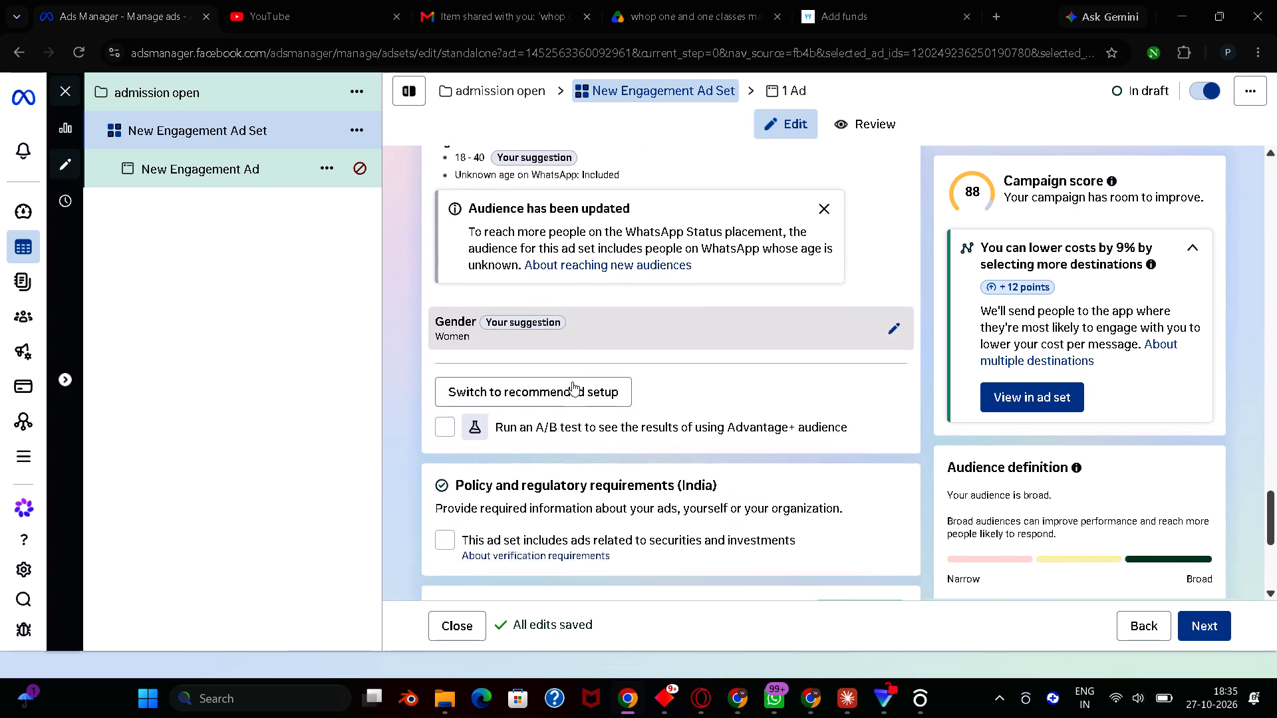
pyautogui.scroll(-5, 572, 382)
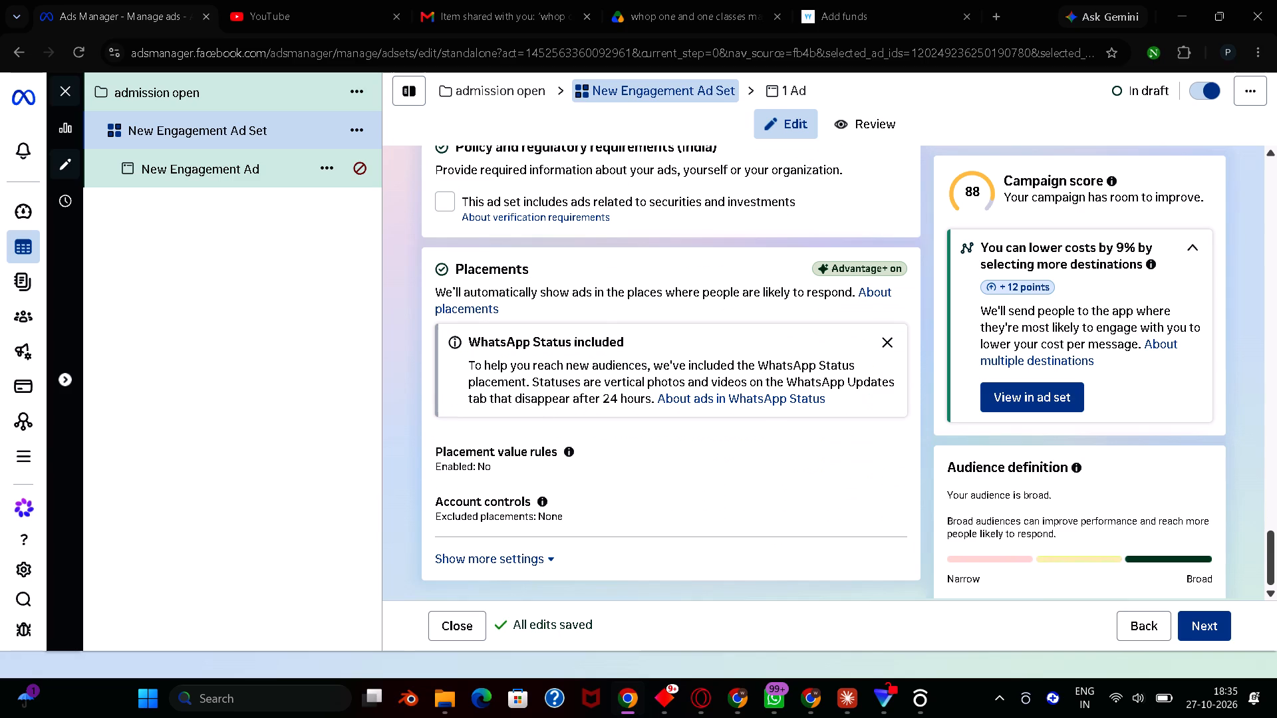
# Inspect the audience's location targeting details and collapse the Locations section without changing it.
pyautogui.scroll(9, 572, 382)
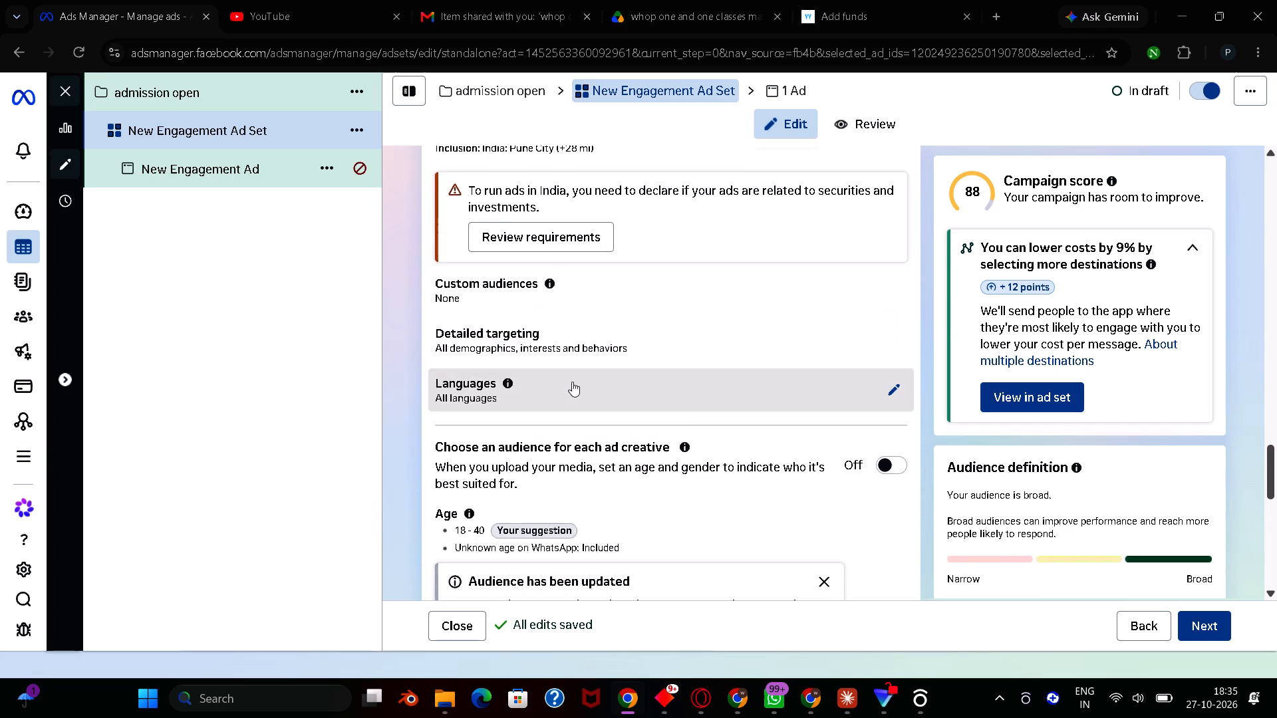
pyautogui.scroll(4, 572, 382)
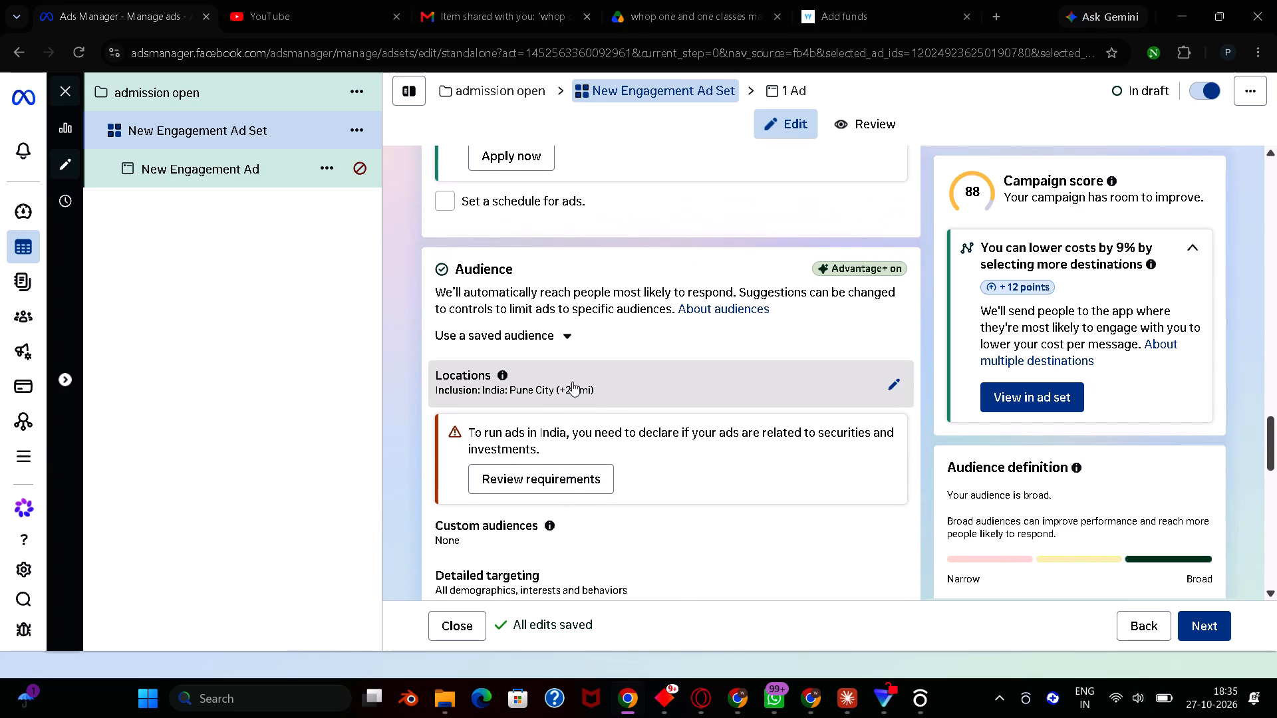
pyautogui.click(572, 382)
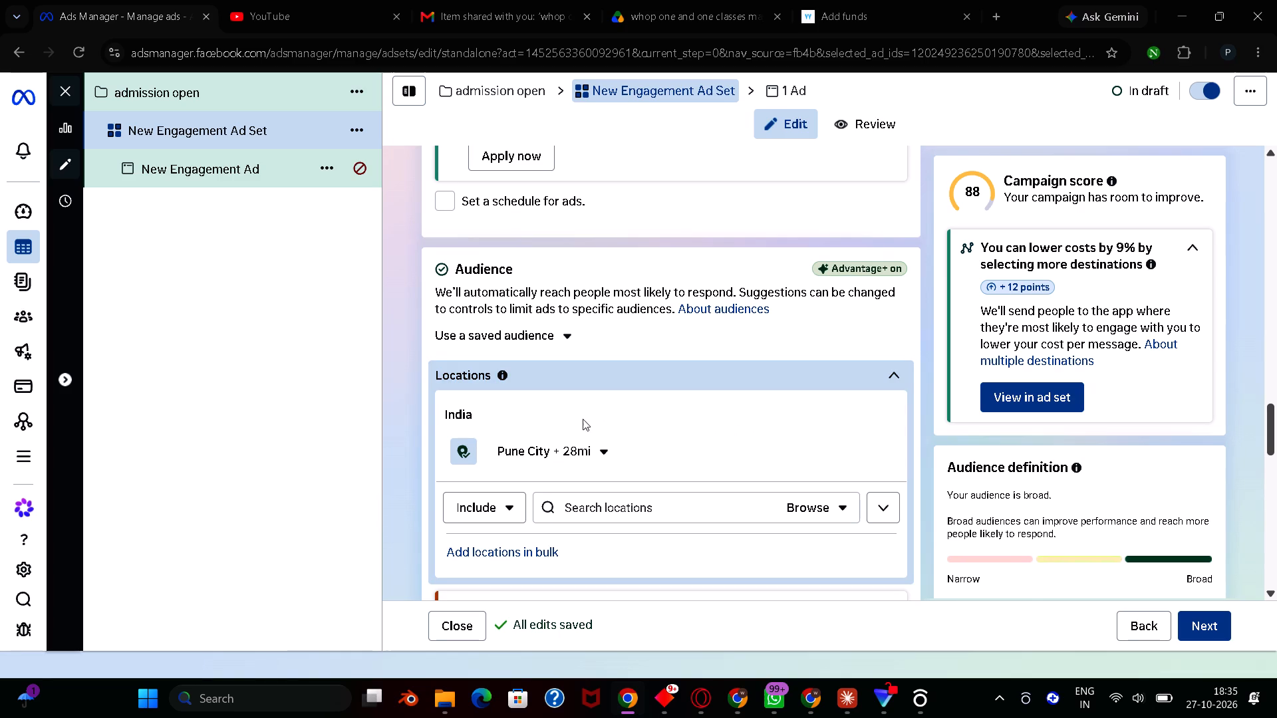
pyautogui.click(632, 379)
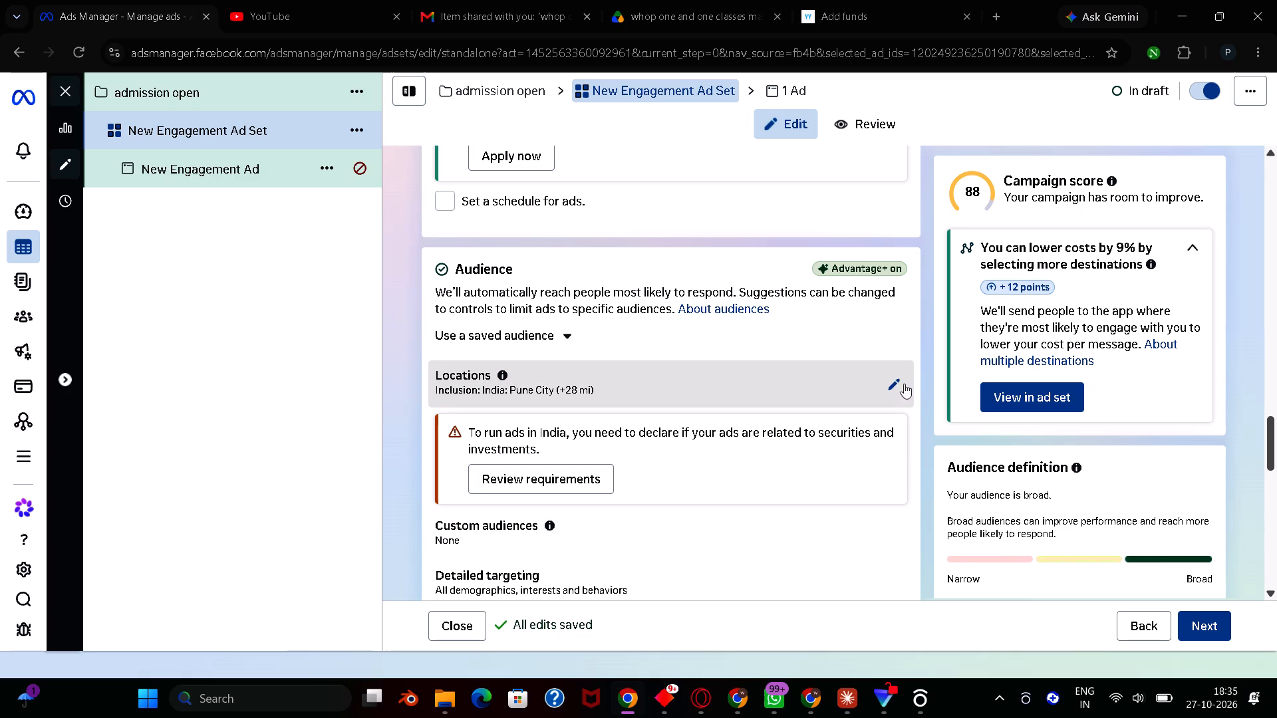
# Examine the ad set's location targeting for Pune City, including its radius, include or exclude choices, browsable locations and map.
pyautogui.click(895, 381)
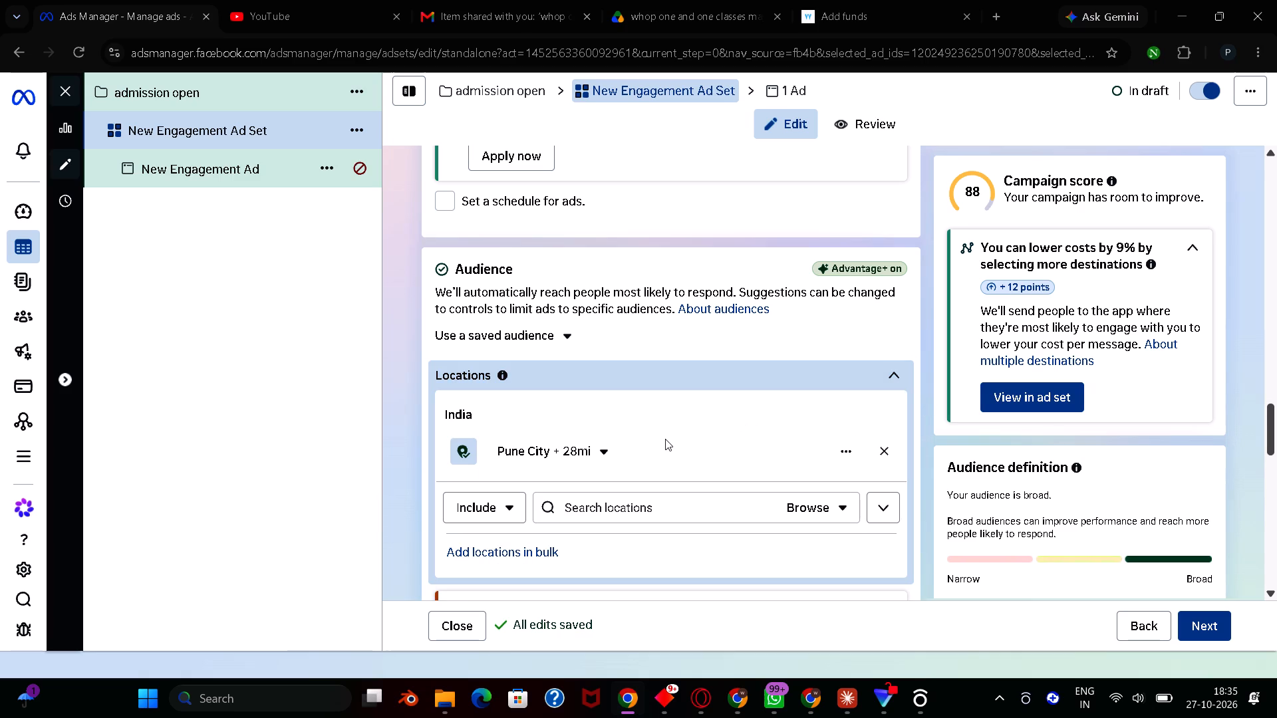
pyautogui.click(605, 453)
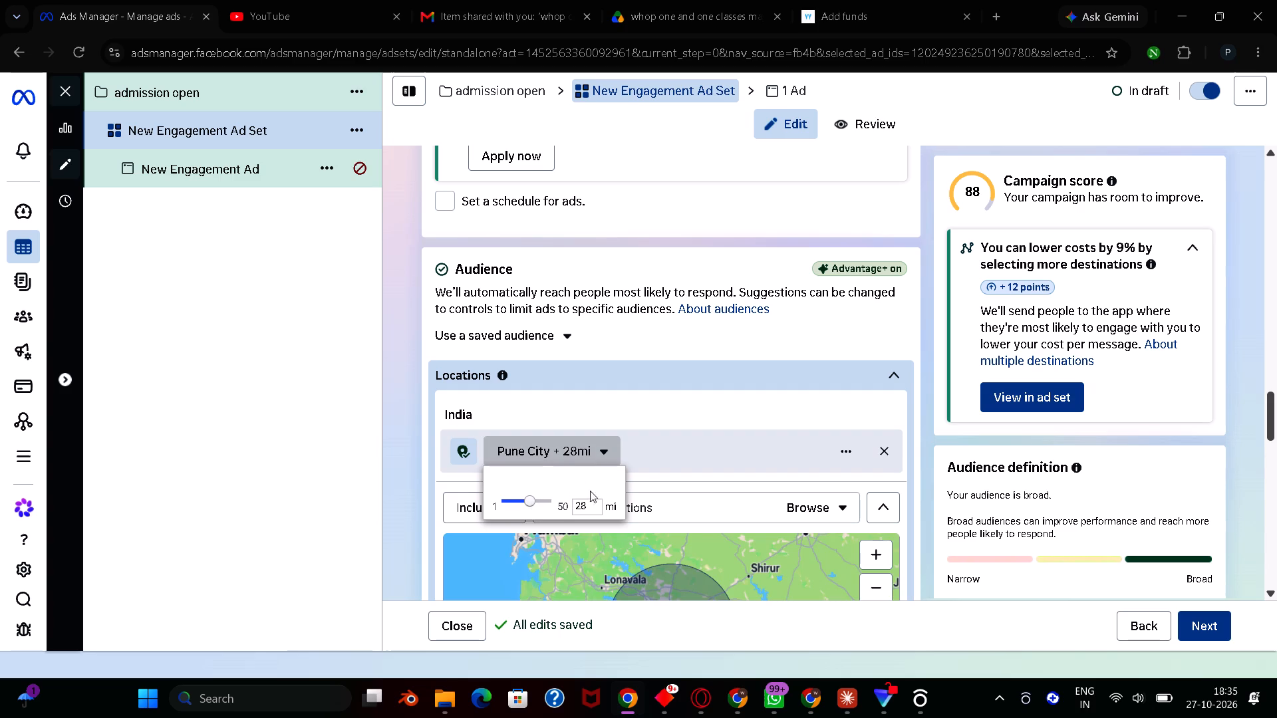
pyautogui.click(659, 453)
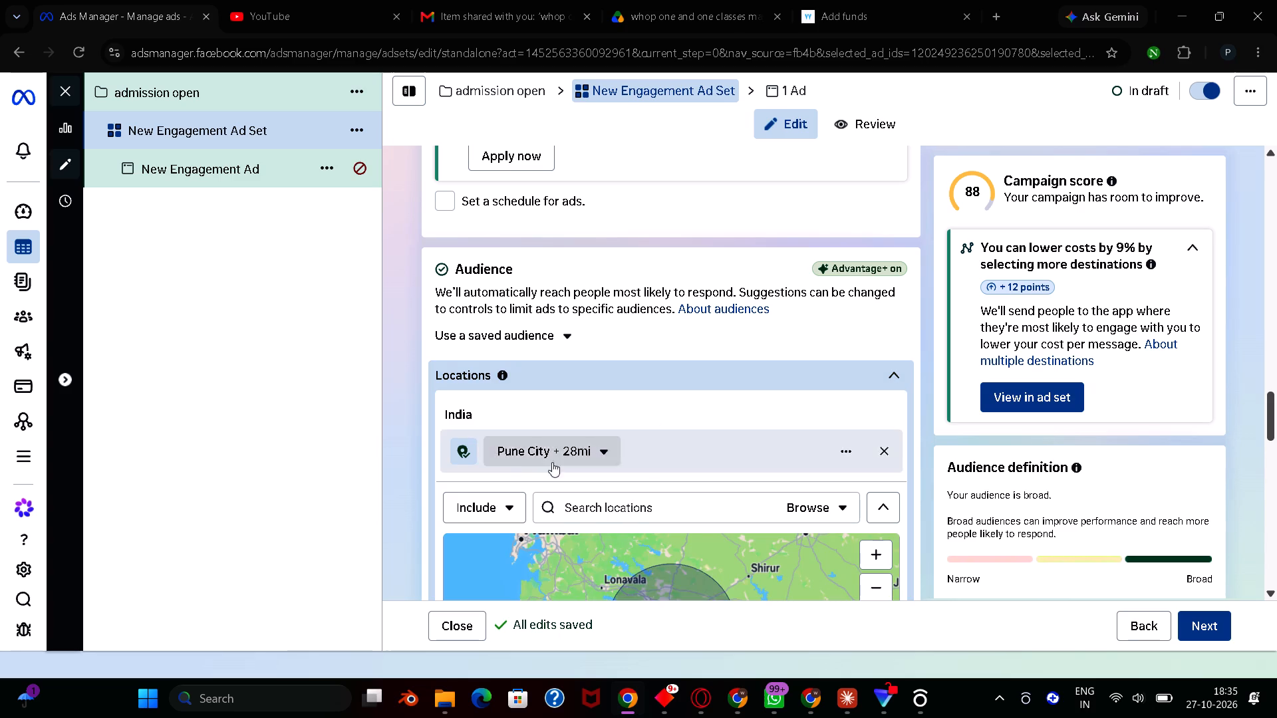
pyautogui.click(501, 503)
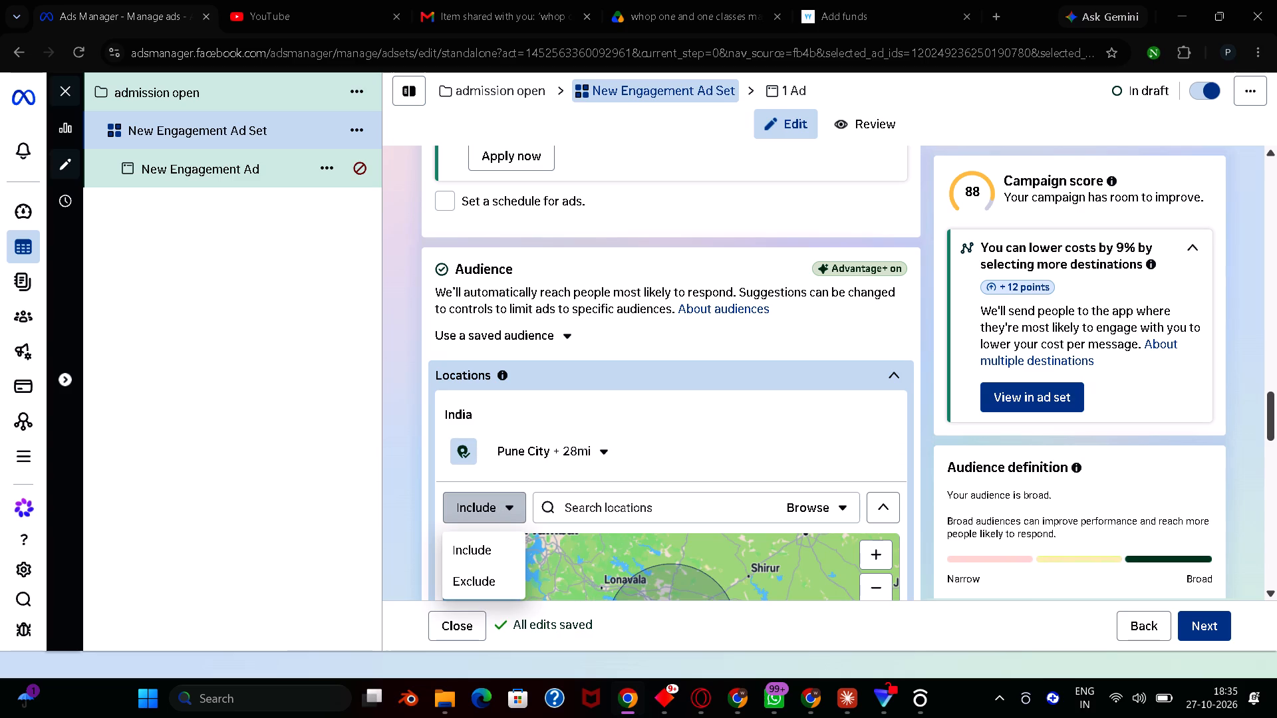
pyautogui.click(813, 513)
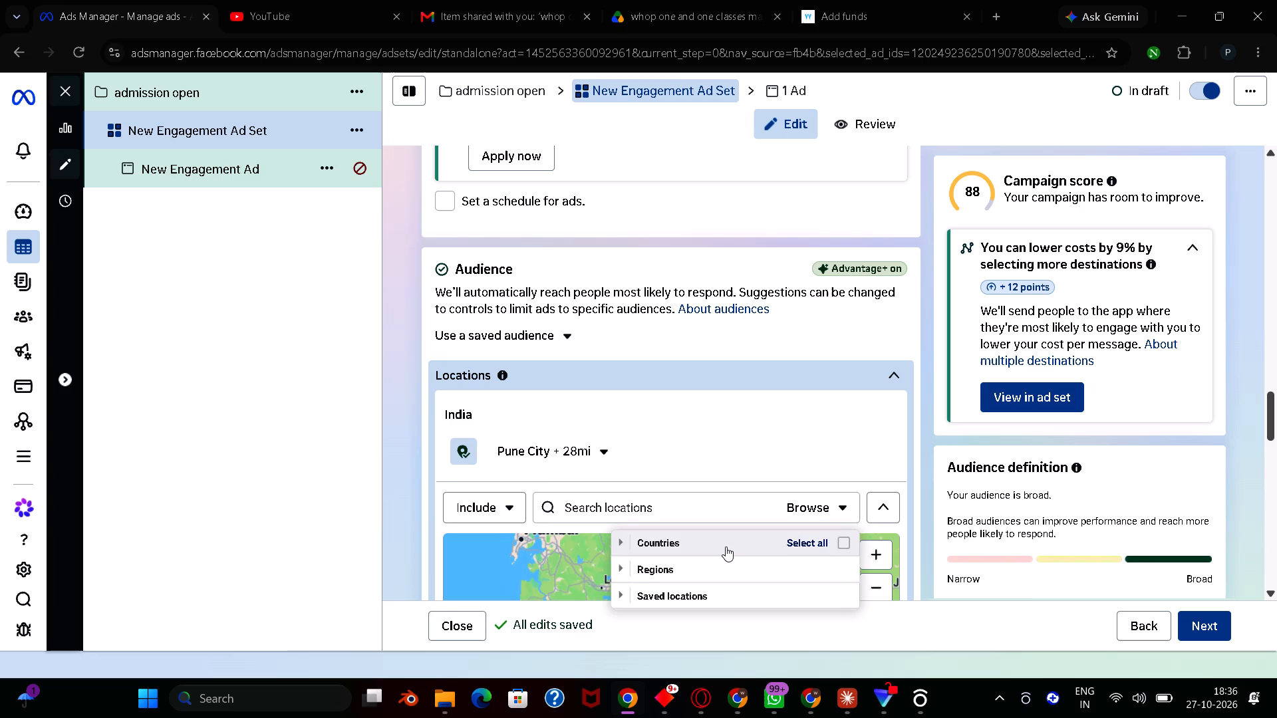
pyautogui.scroll(-1, 726, 546)
pyautogui.click(814, 505)
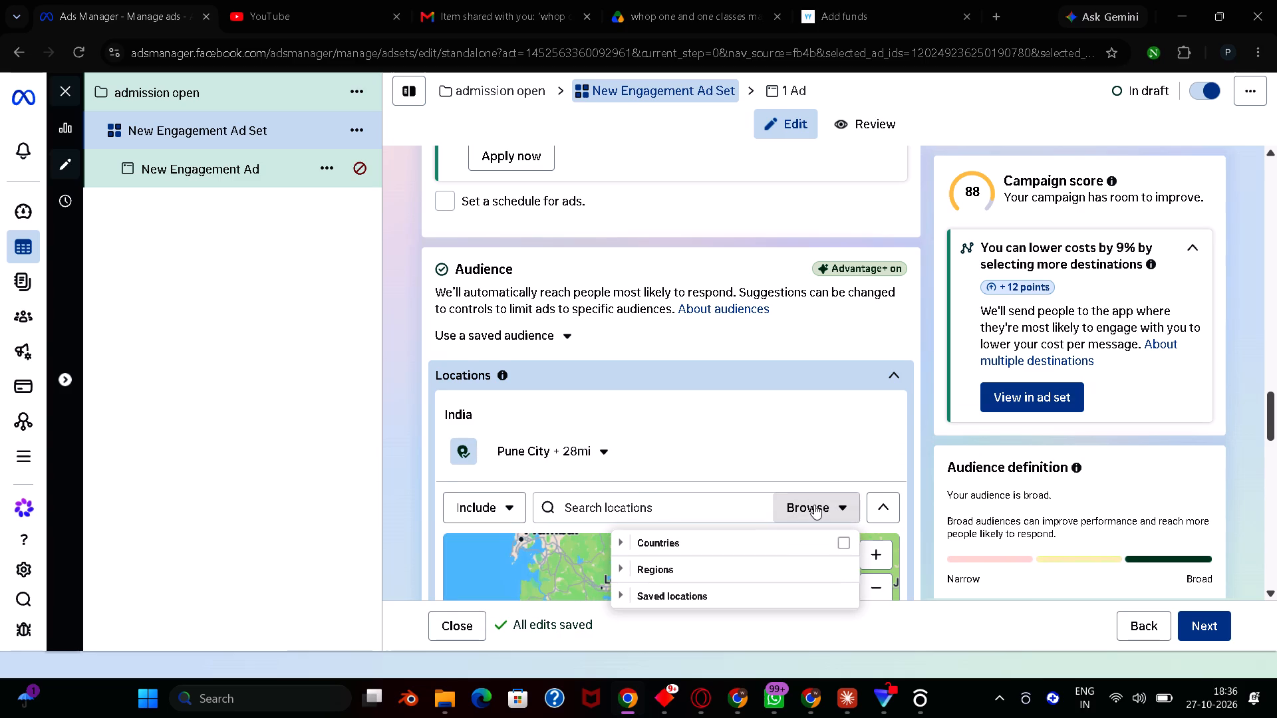
pyautogui.scroll(-3, 814, 505)
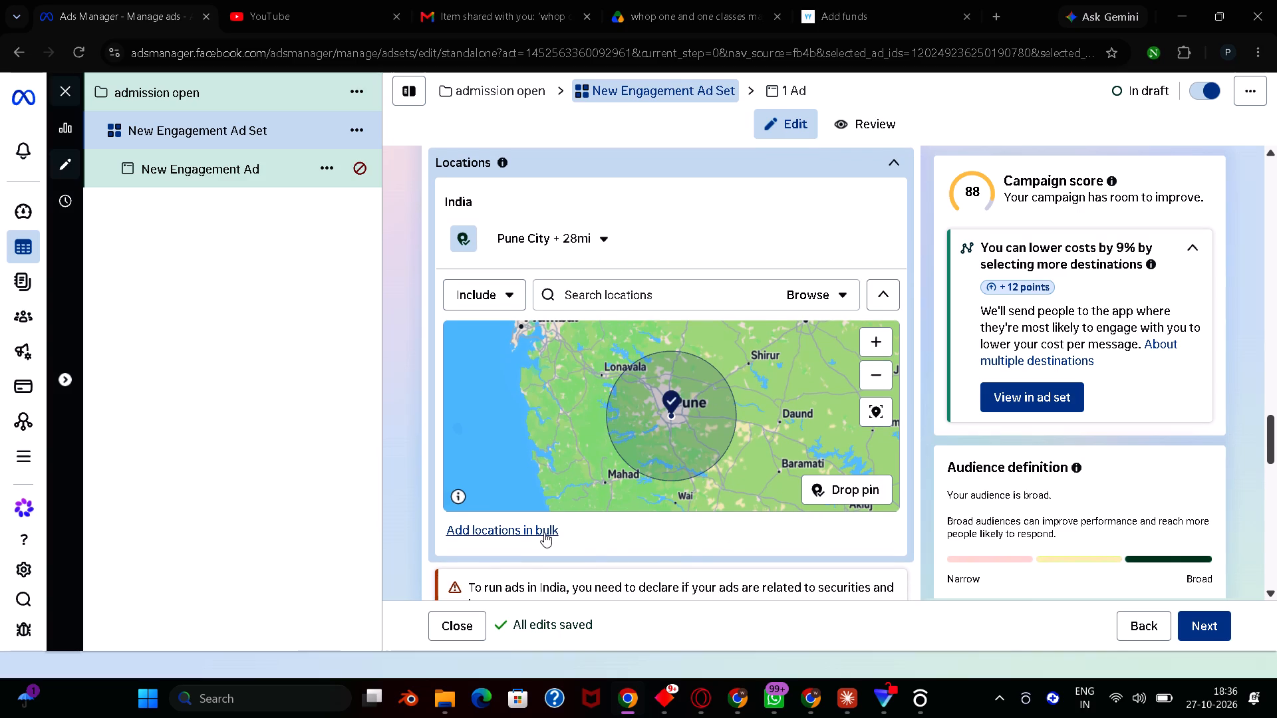
# Open bulk location adding for the ad set's audience and view its location type choices.
pyautogui.click(544, 533)
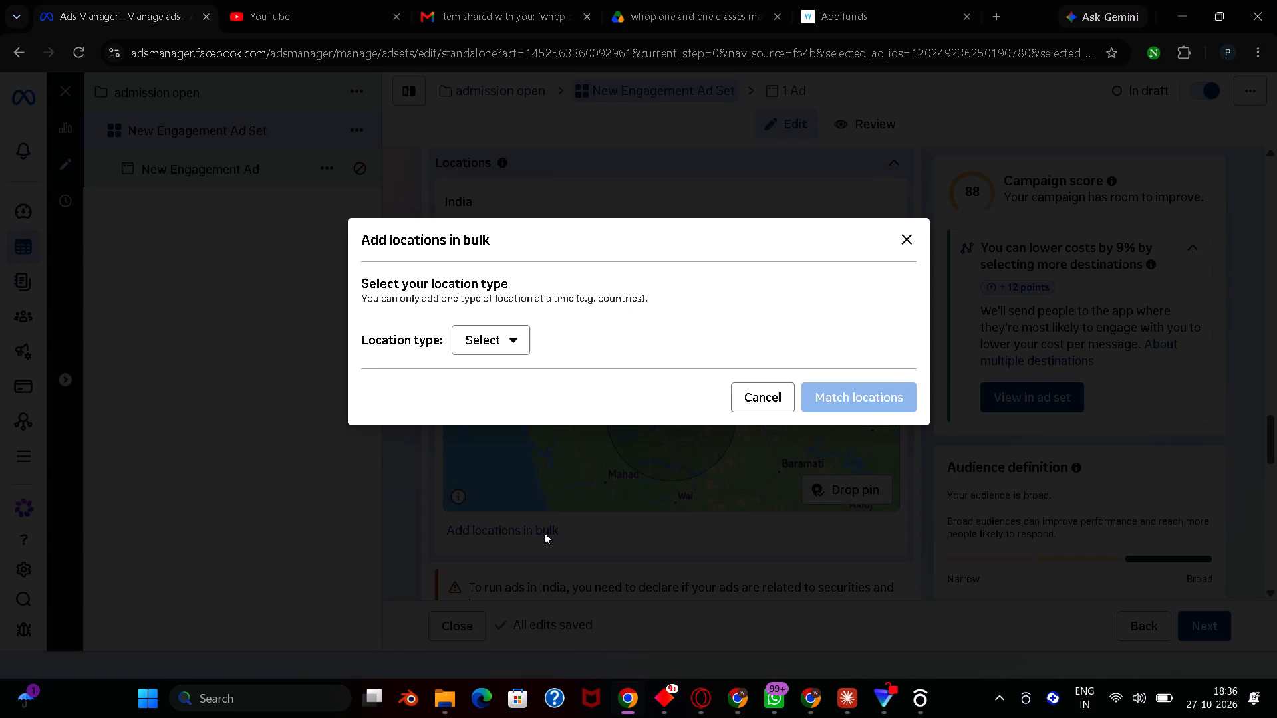
pyautogui.click(495, 332)
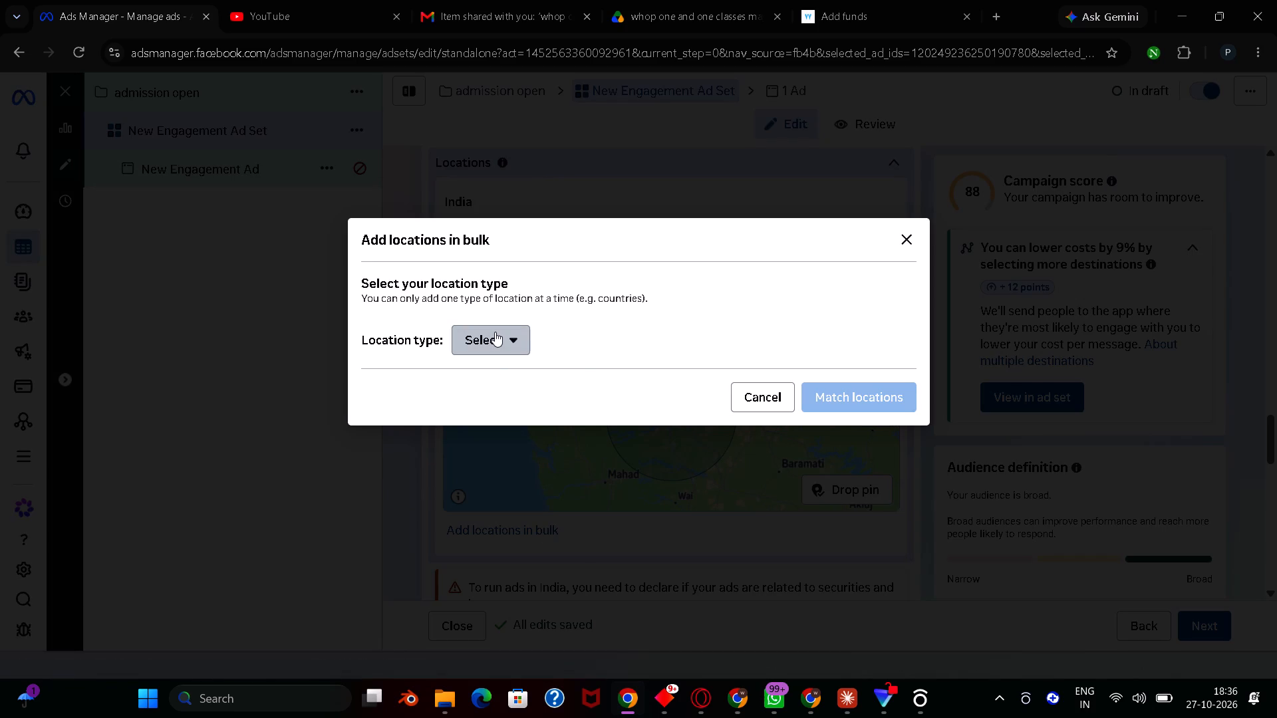
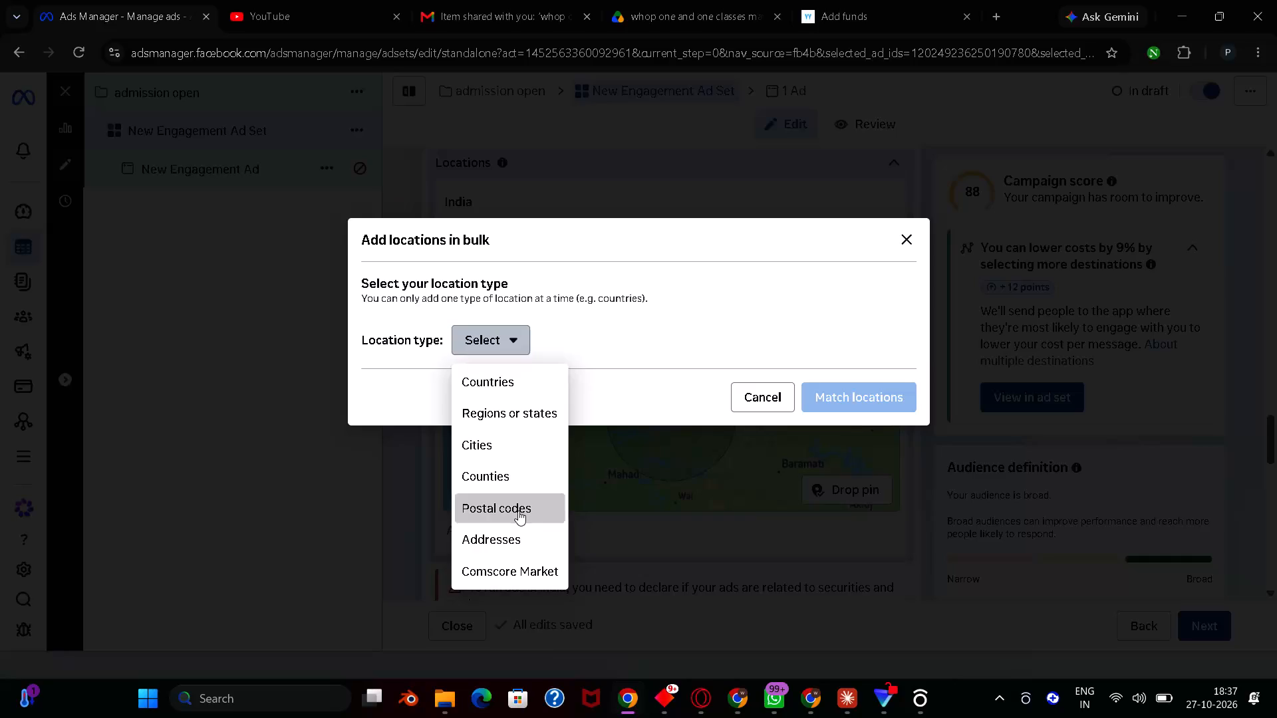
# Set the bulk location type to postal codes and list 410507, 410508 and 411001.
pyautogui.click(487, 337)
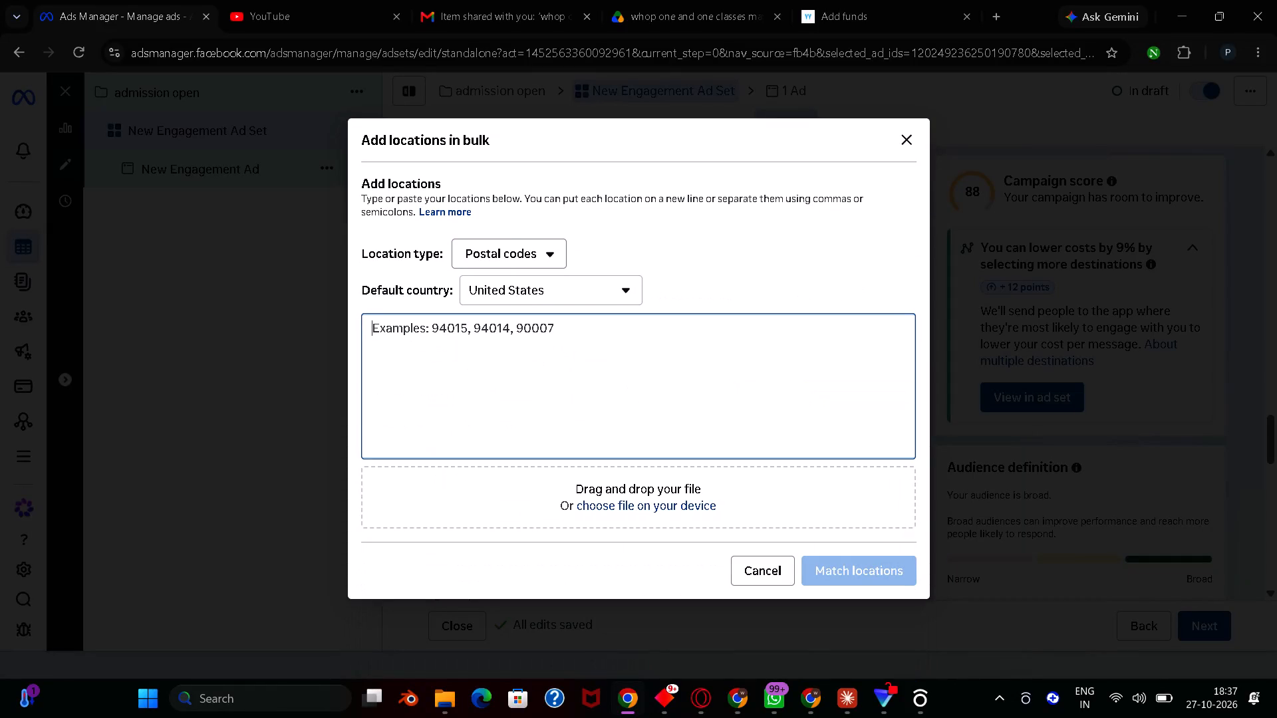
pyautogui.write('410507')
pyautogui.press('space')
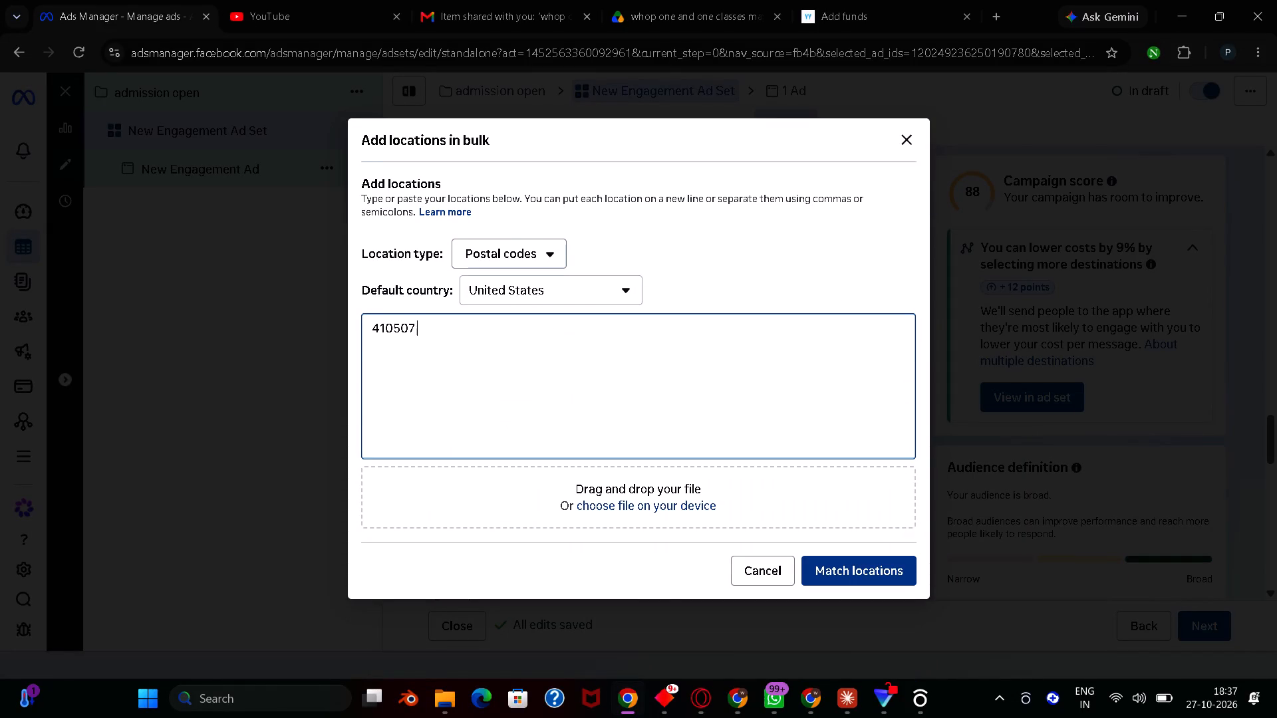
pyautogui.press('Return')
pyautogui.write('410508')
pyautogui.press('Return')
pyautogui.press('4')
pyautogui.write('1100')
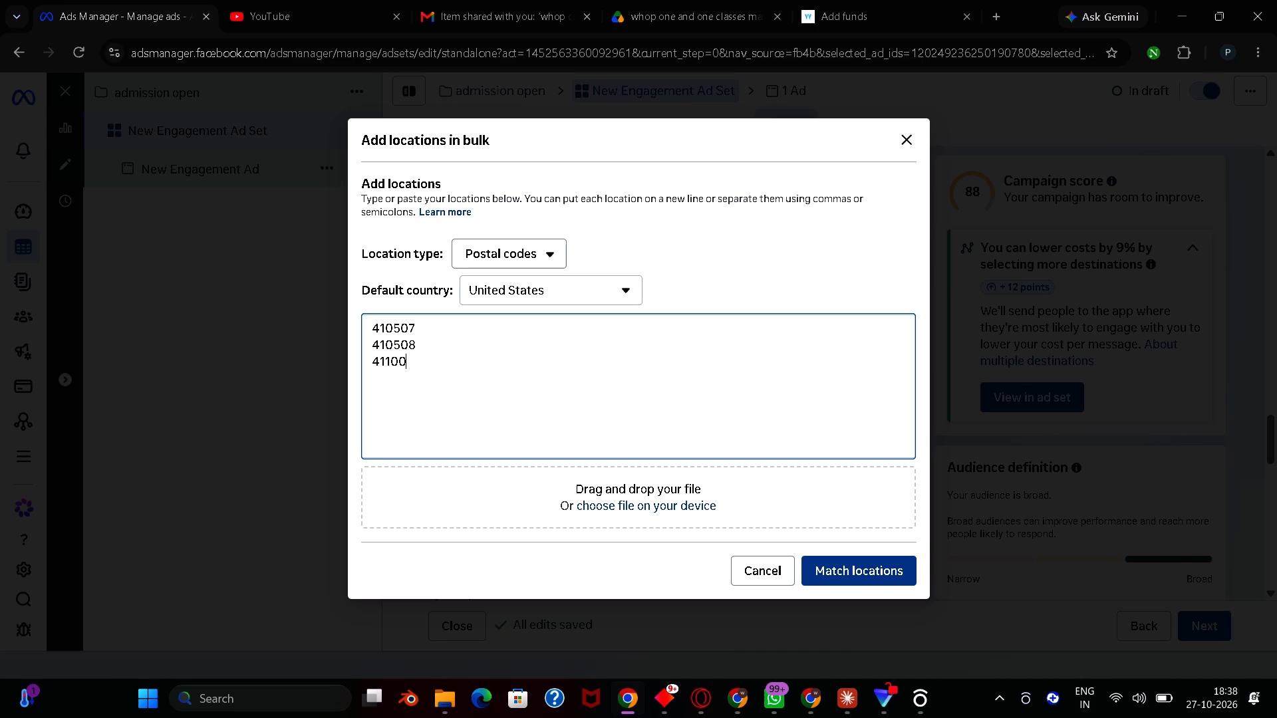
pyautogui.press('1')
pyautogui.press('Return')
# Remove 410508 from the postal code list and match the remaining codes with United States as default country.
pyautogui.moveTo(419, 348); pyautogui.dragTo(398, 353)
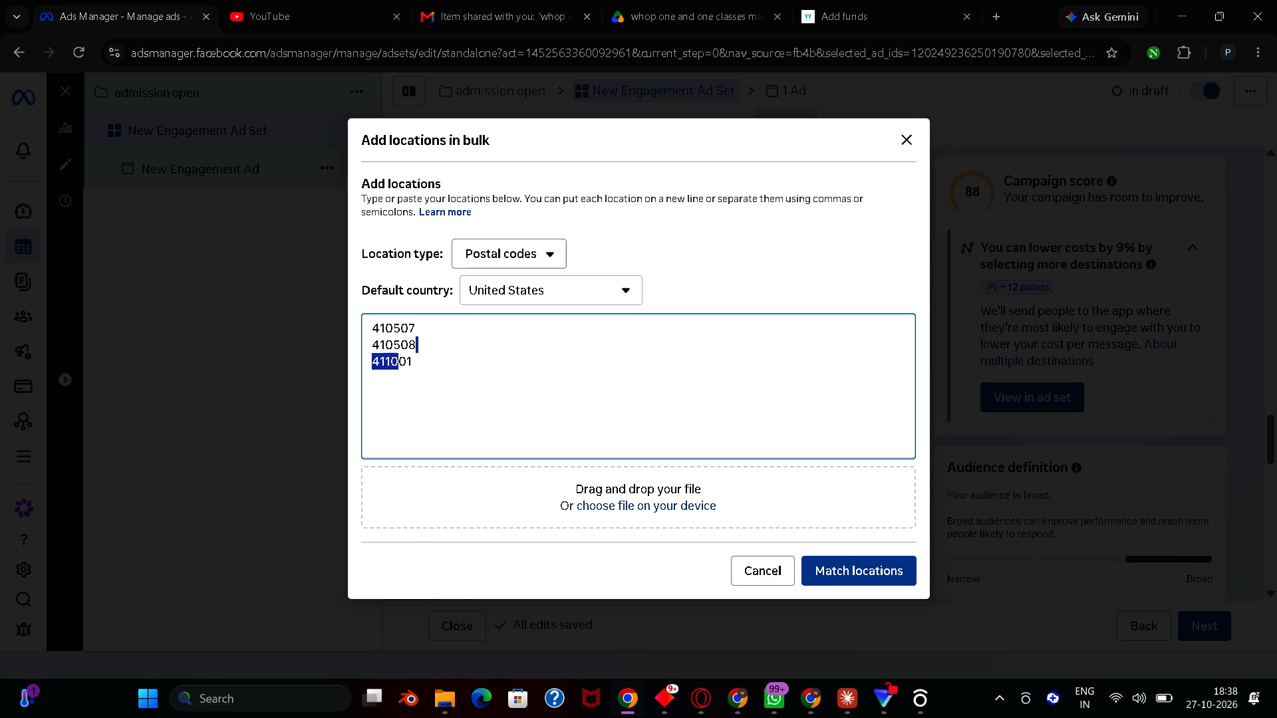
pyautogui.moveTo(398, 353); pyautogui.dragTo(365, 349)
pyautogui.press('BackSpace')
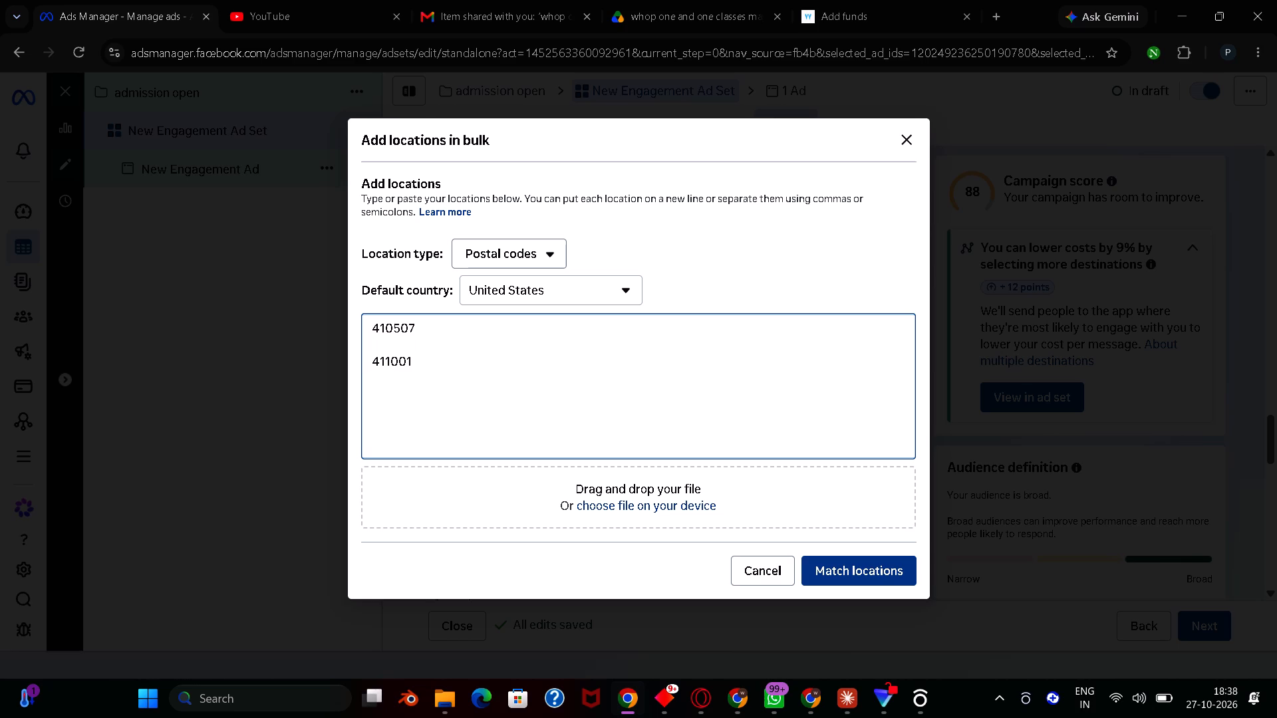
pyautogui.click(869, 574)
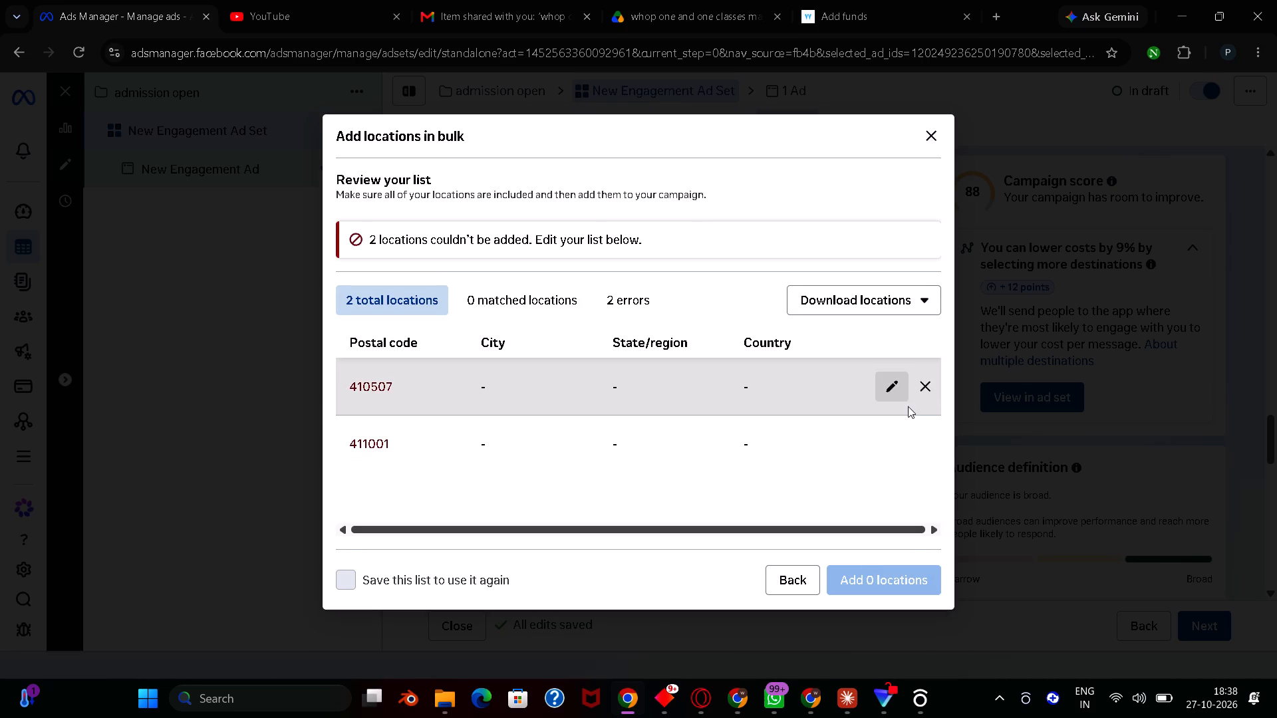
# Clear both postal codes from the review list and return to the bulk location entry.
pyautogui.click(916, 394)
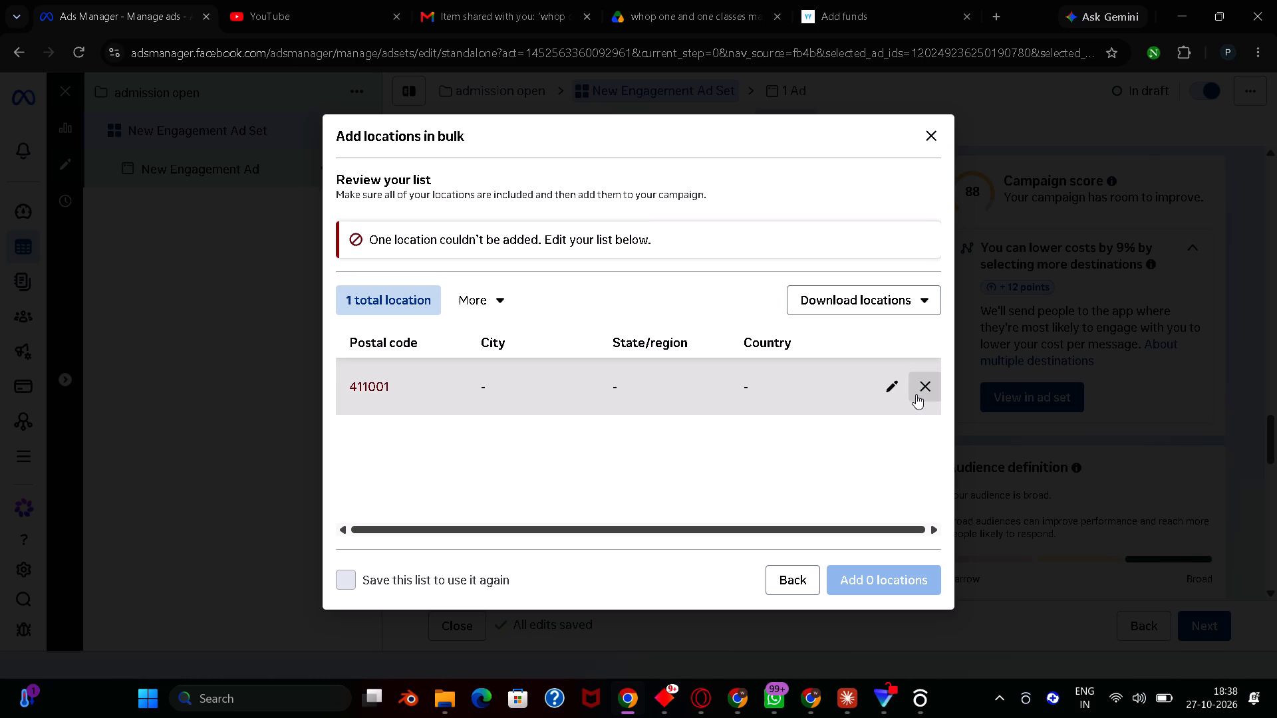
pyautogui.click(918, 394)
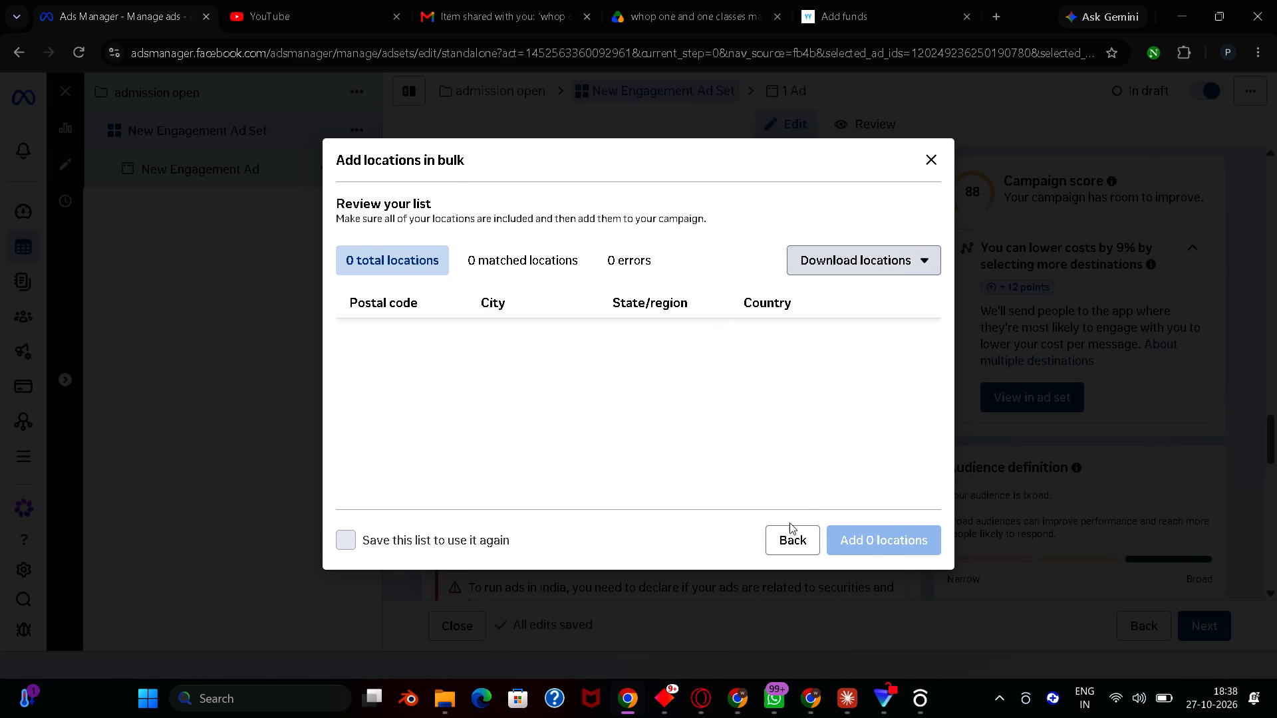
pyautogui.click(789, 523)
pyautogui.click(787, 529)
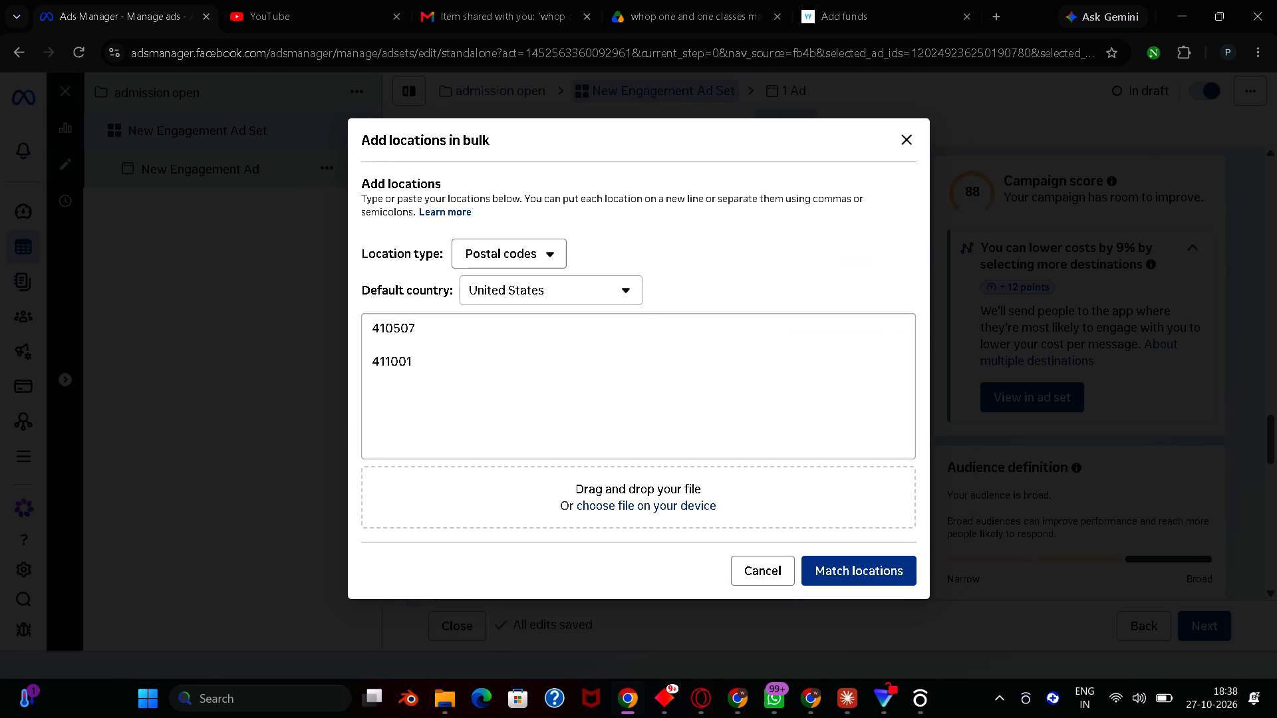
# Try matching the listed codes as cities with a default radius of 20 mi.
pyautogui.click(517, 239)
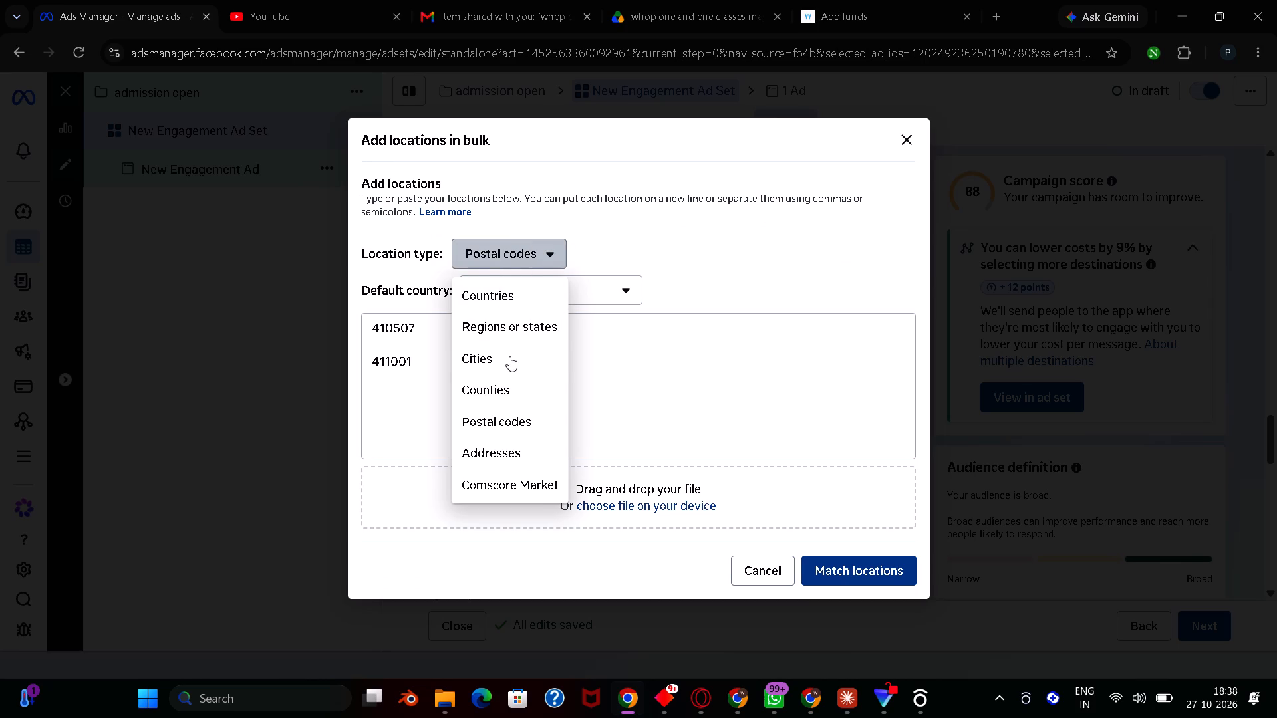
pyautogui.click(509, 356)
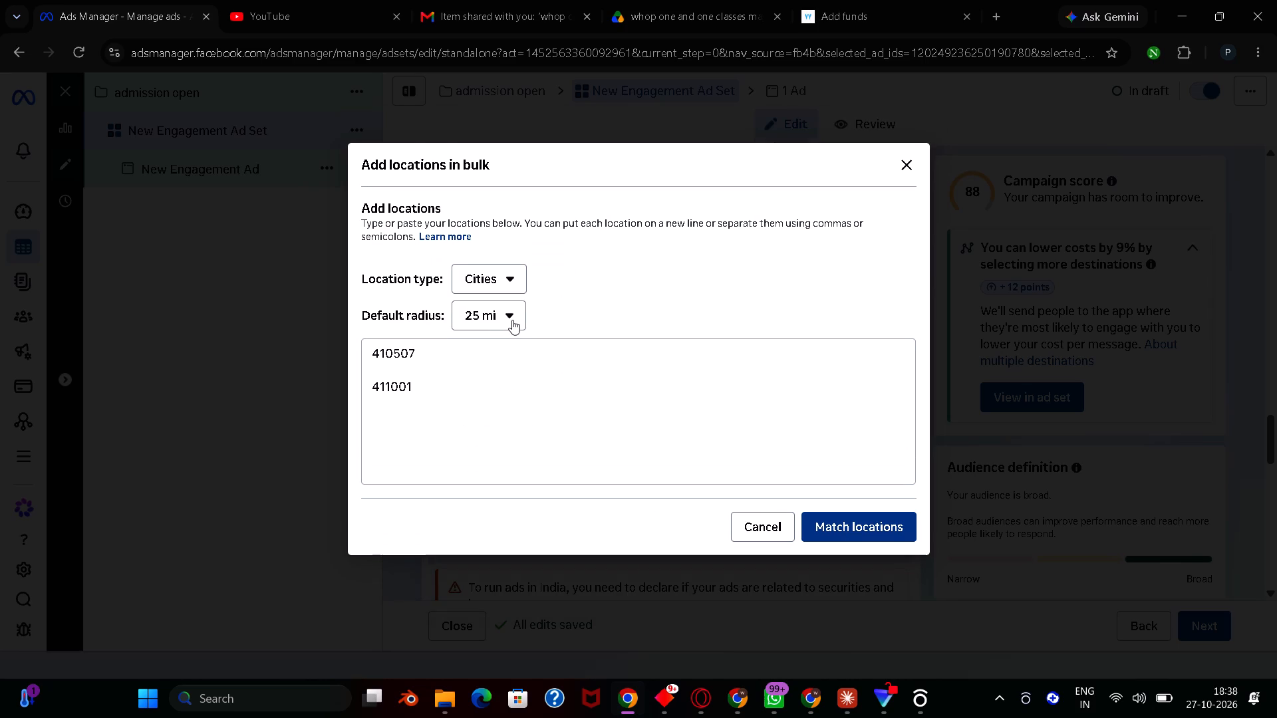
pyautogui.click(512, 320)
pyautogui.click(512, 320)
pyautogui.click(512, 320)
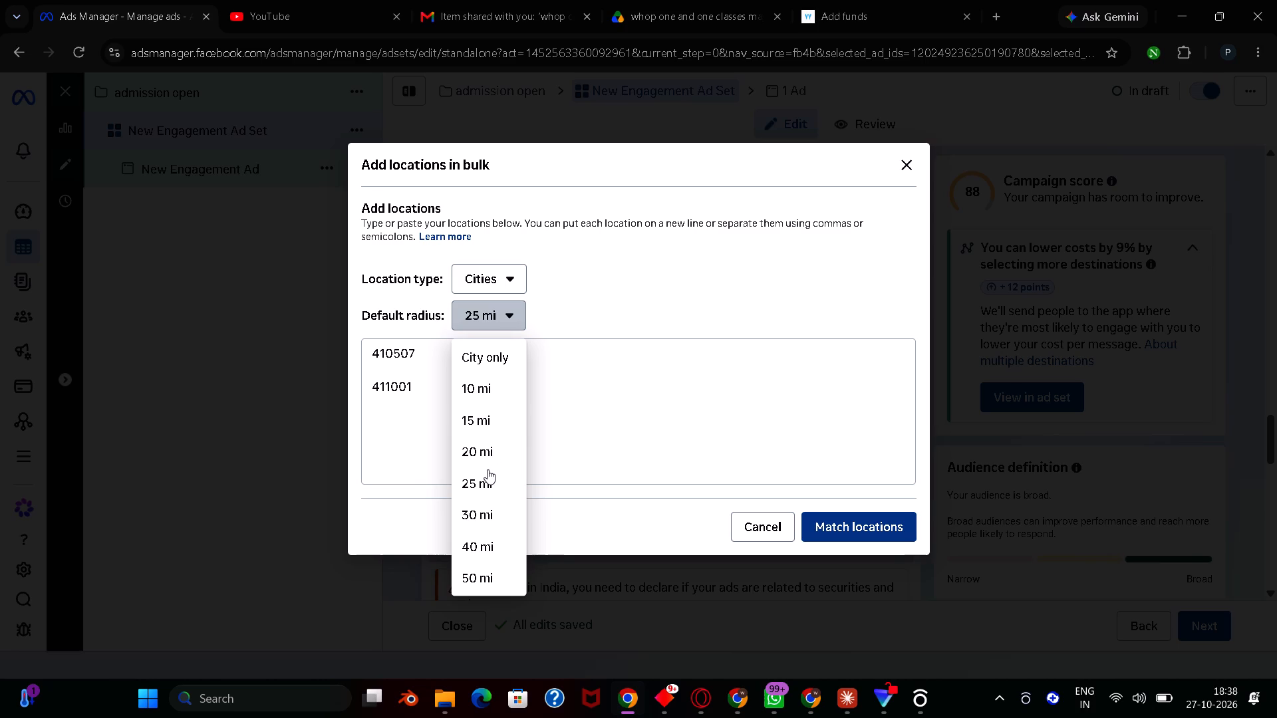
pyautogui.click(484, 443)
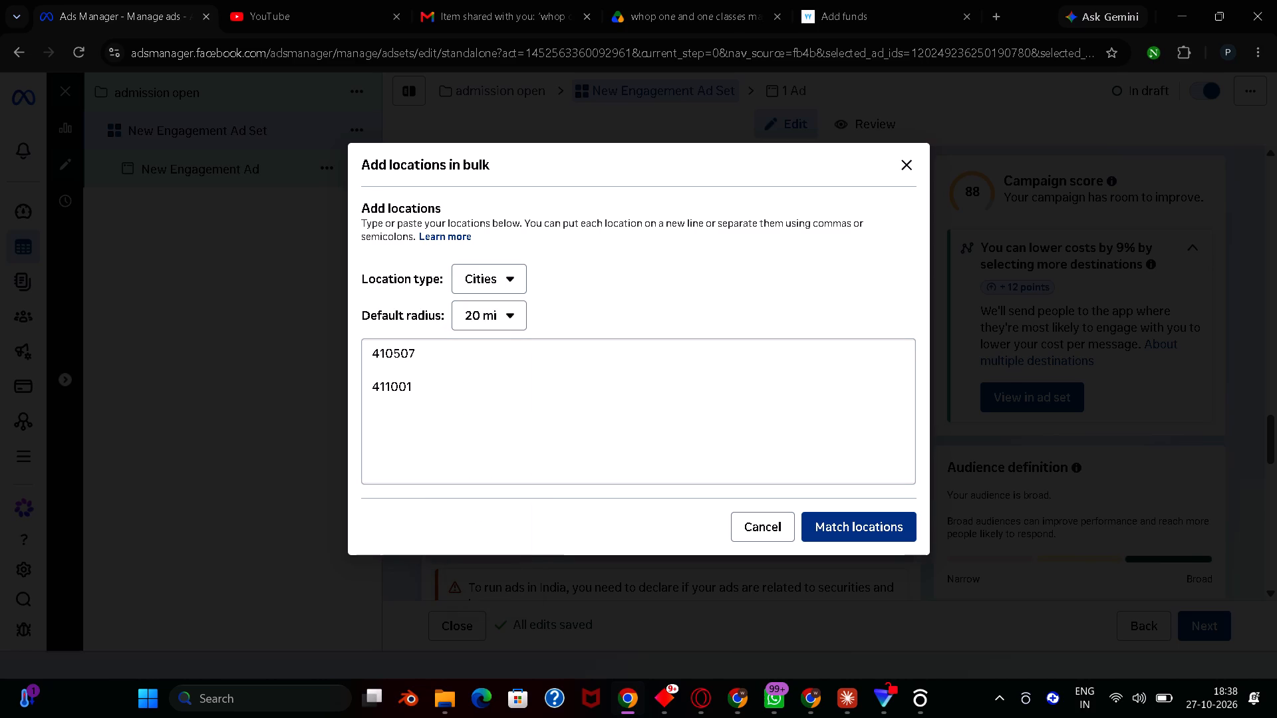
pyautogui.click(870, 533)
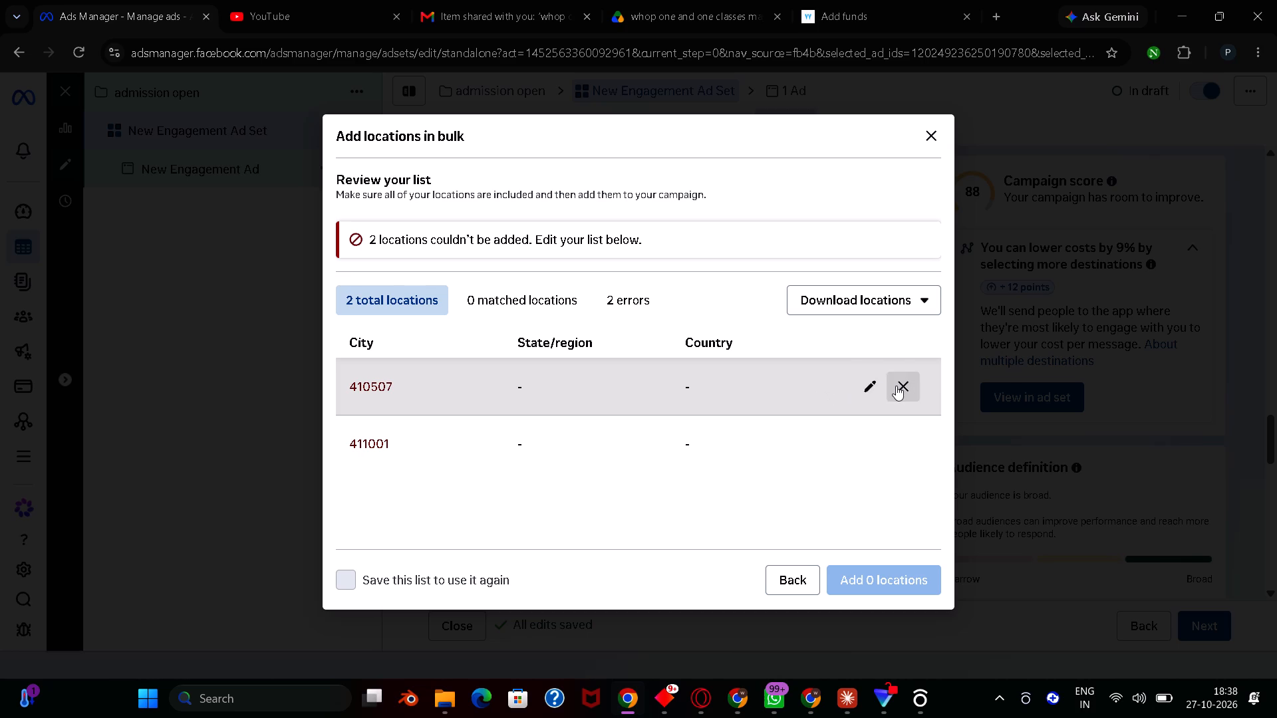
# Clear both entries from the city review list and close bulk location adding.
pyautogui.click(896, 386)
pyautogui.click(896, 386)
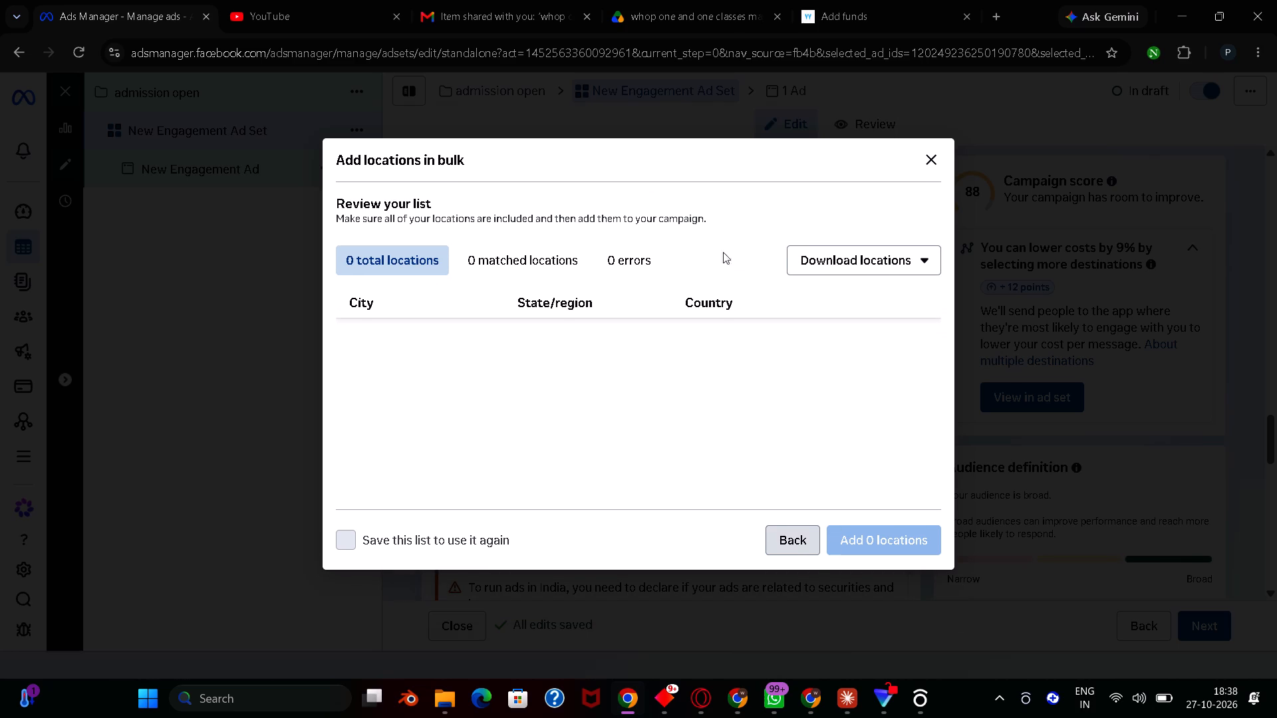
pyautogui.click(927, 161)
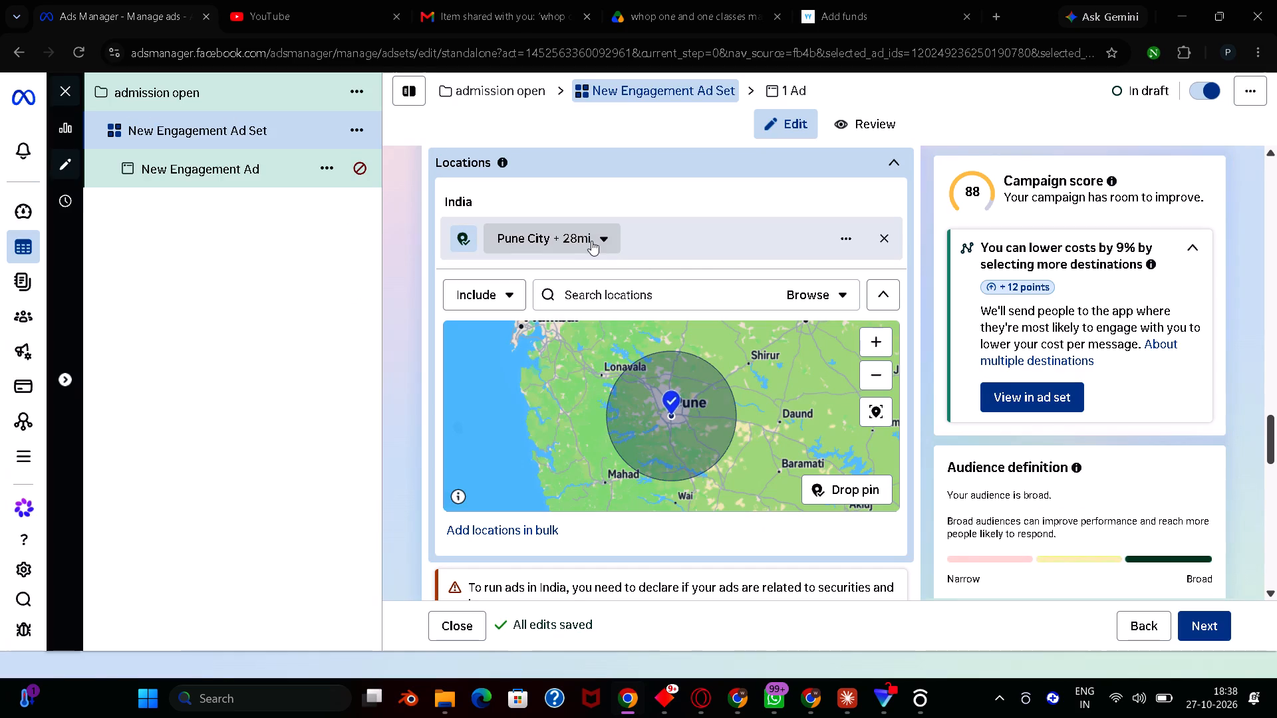
# Review the ad set's location, audience, age, gender, India policy requirement and placement settings.
pyautogui.scroll(-2, 592, 291)
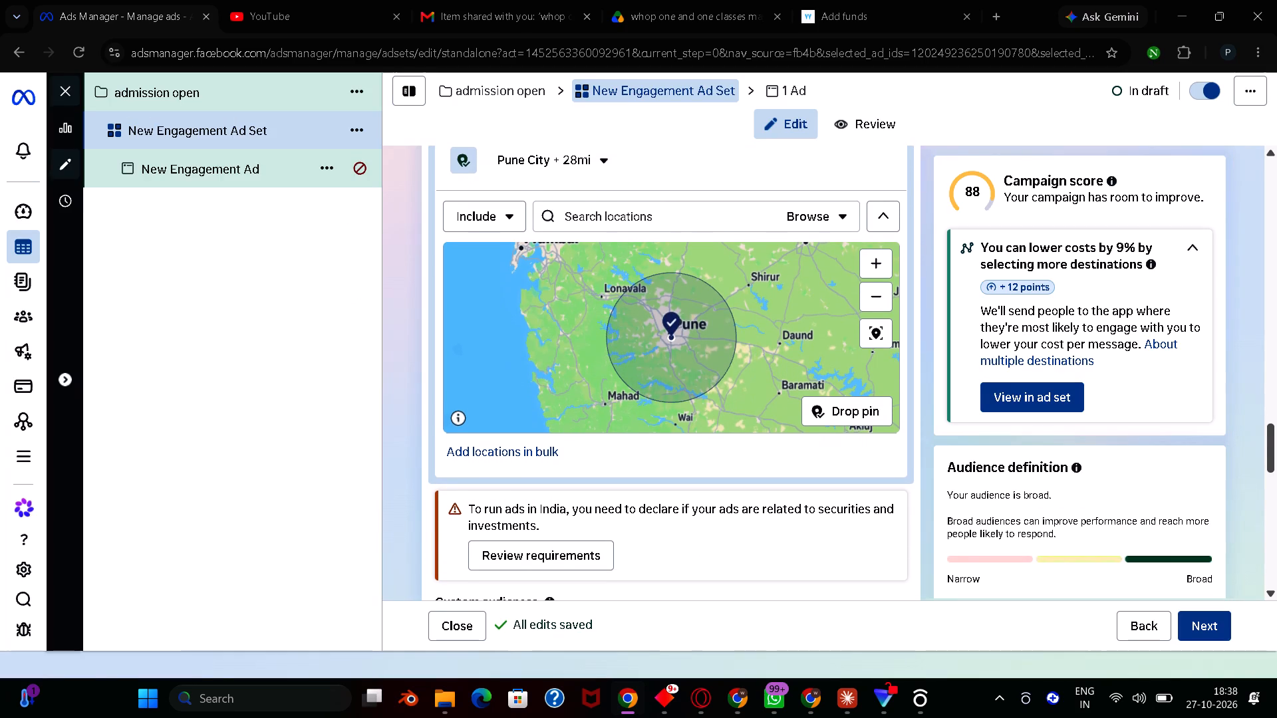
pyautogui.scroll(-2, 592, 291)
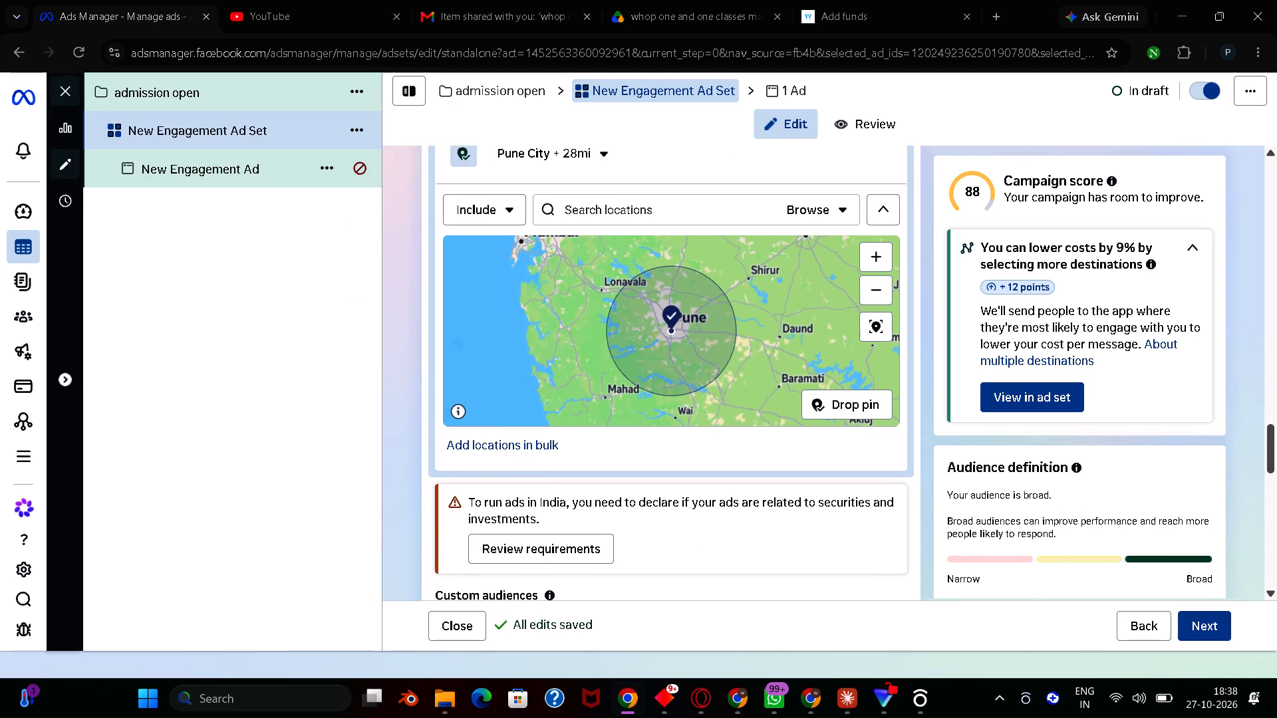
pyautogui.scroll(-1, 592, 291)
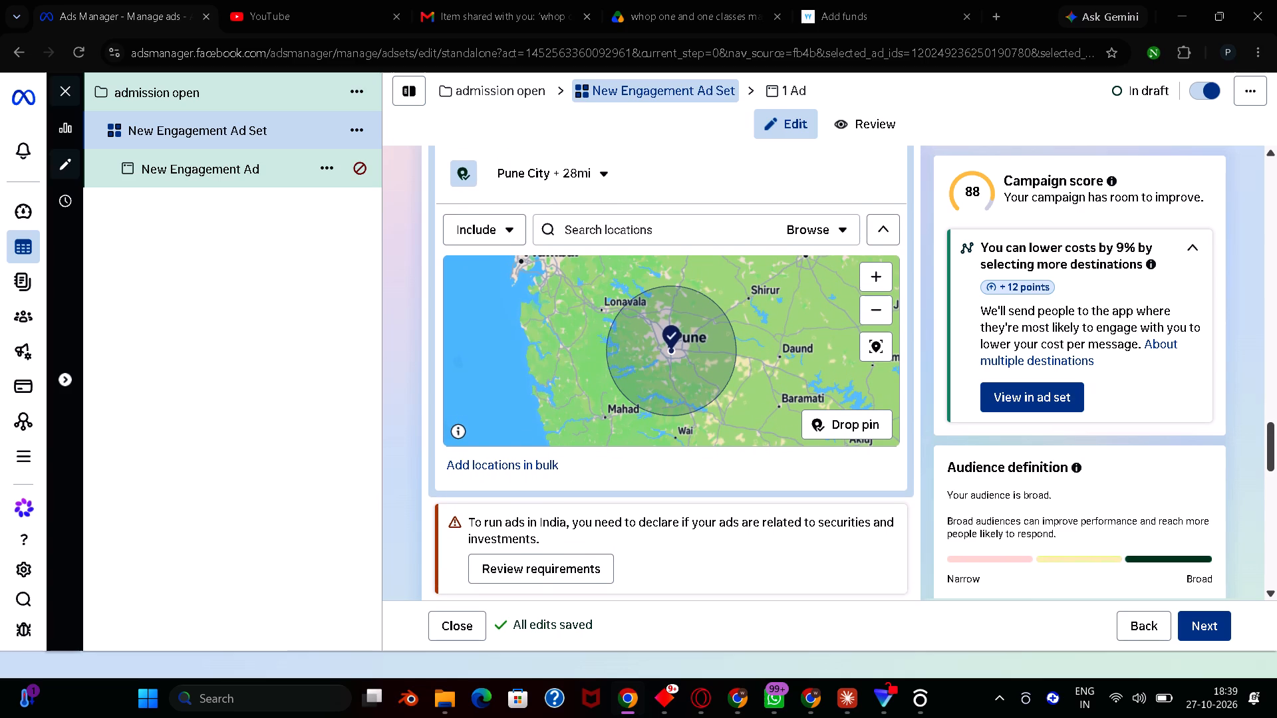
pyautogui.scroll(-2, 592, 291)
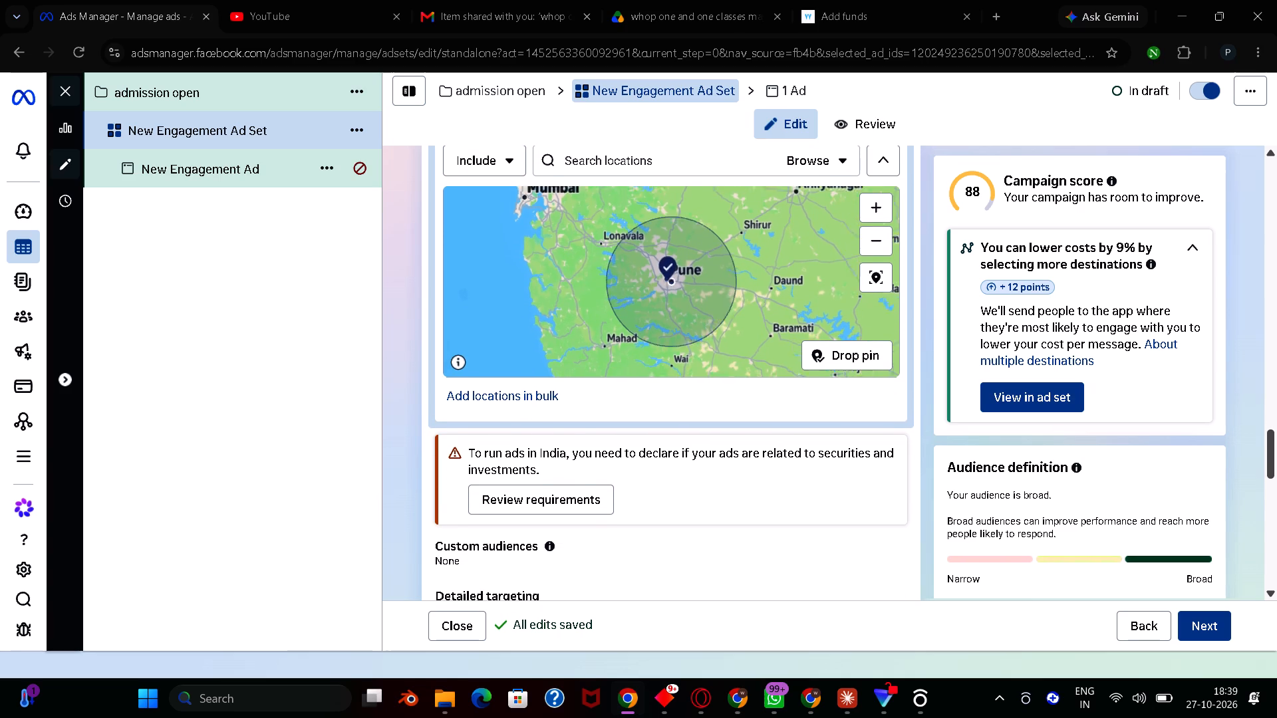
pyautogui.scroll(-1, 592, 291)
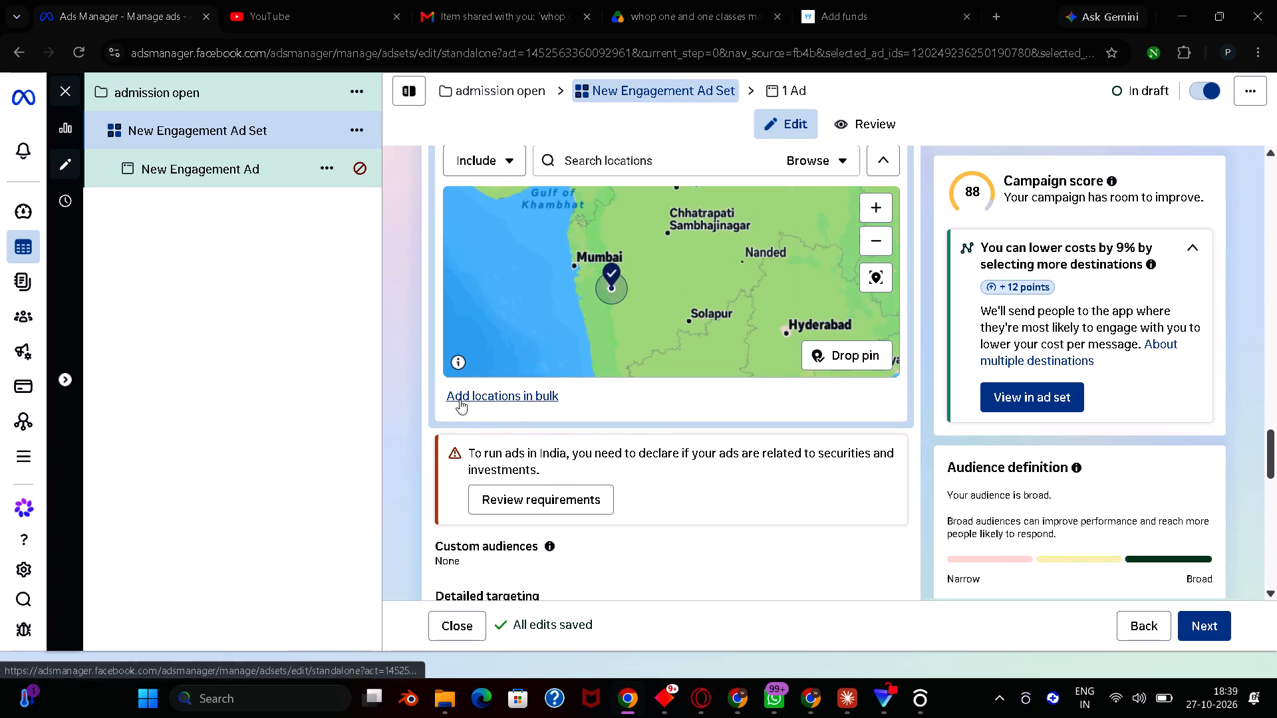
pyautogui.scroll(-6, 460, 400)
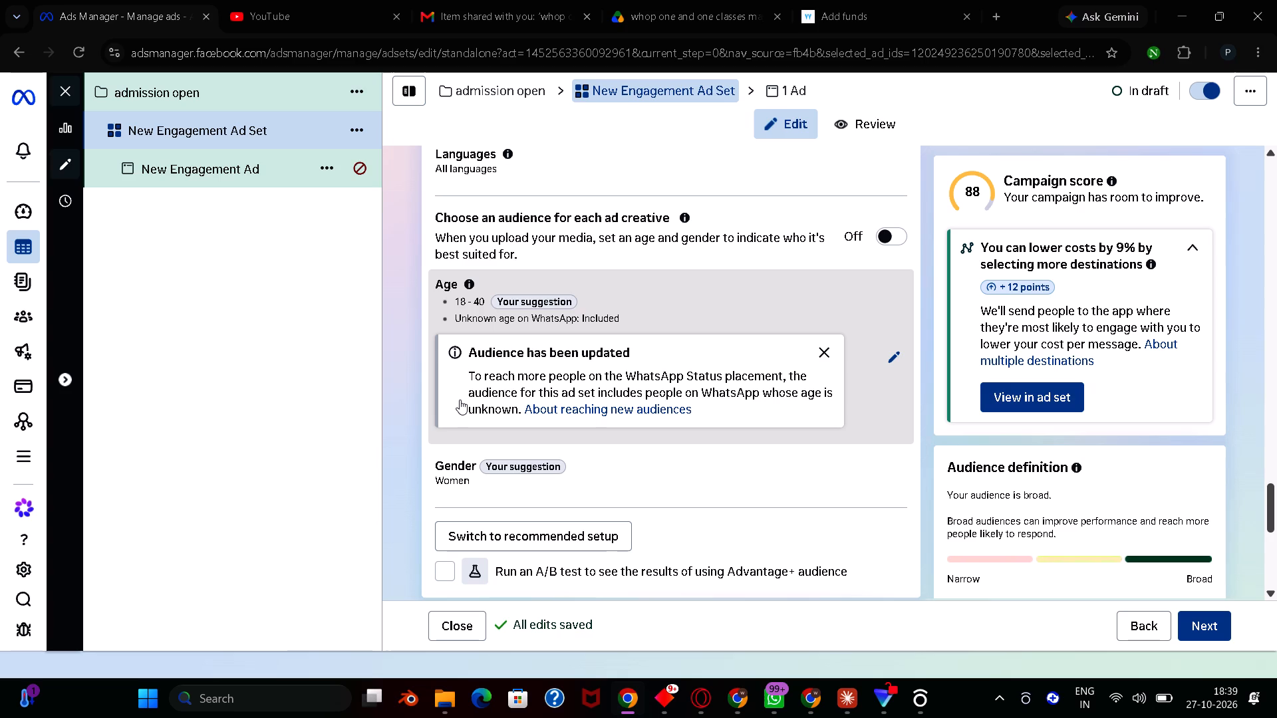
pyautogui.press('Right')
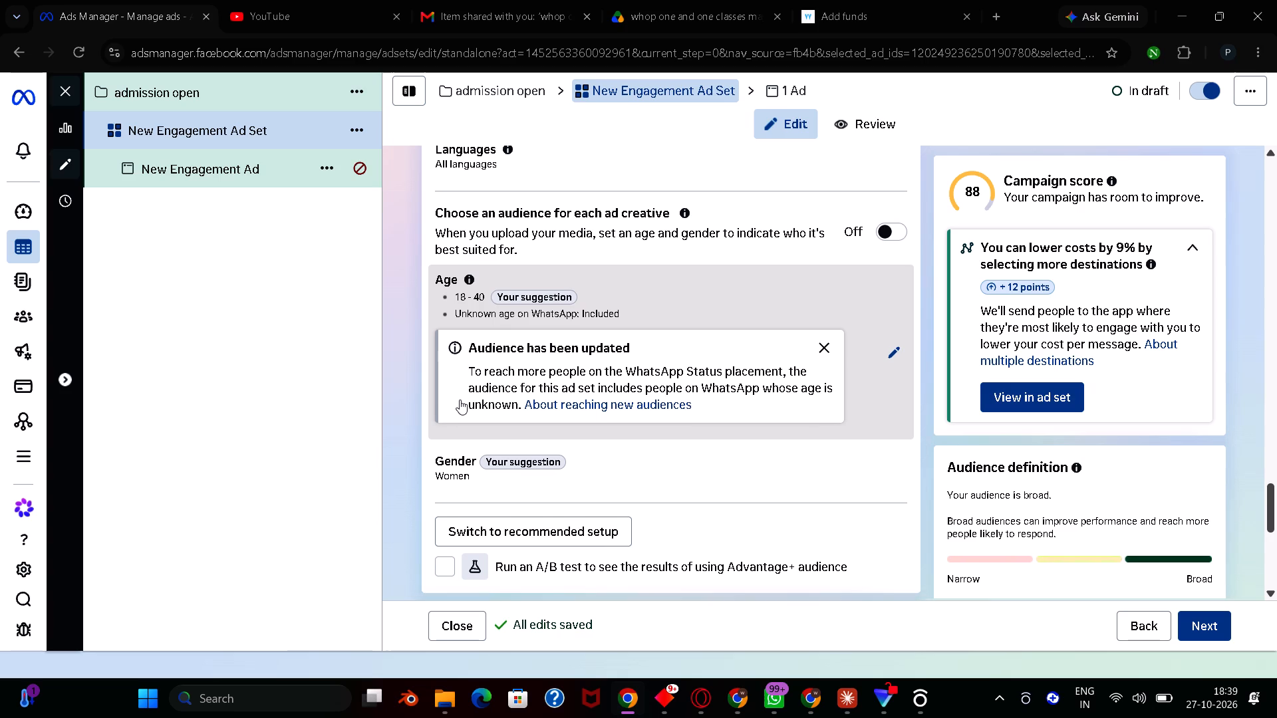
pyautogui.scroll(-1, 443, 311)
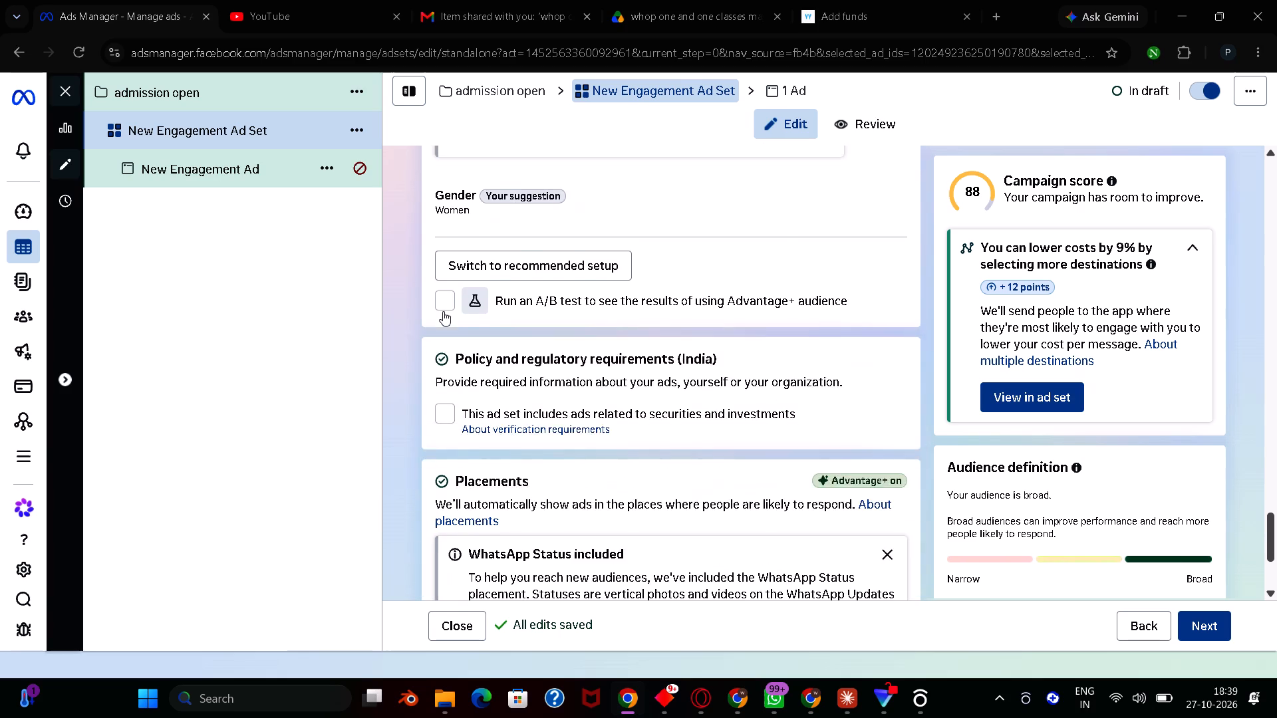
pyautogui.scroll(-2, 443, 311)
pyautogui.scroll(-1, 539, 326)
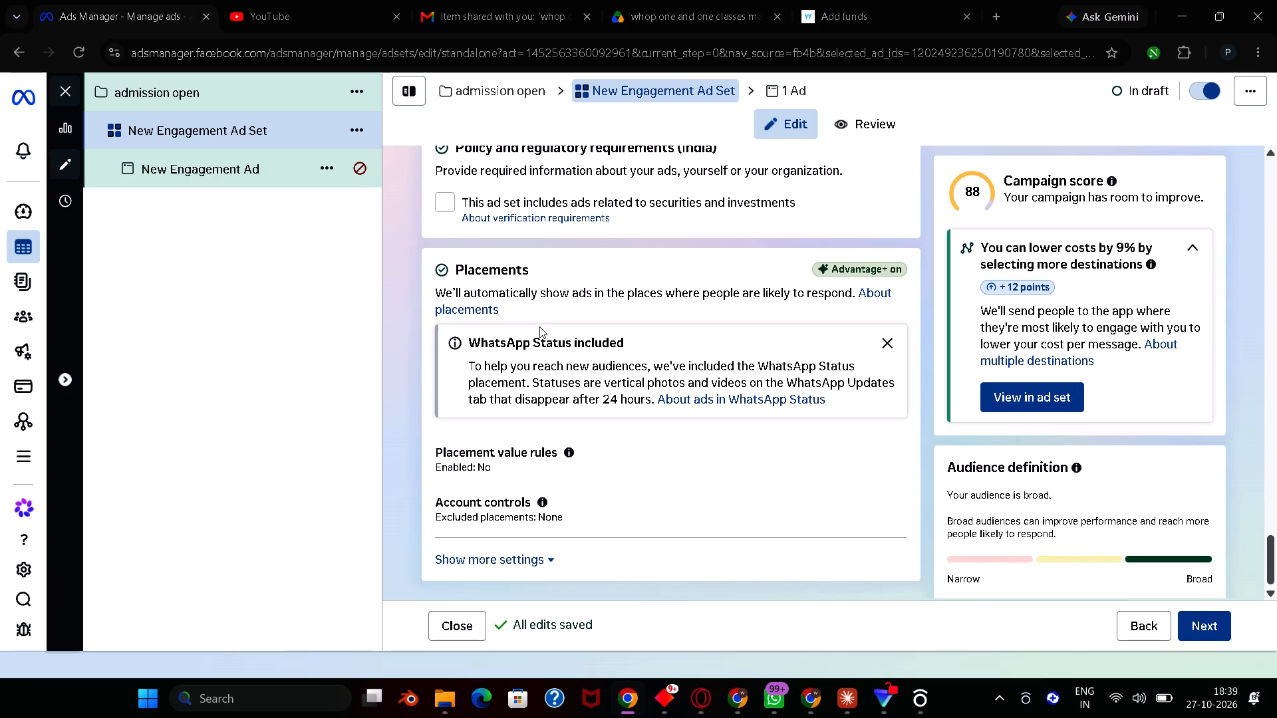
pyautogui.scroll(1, 539, 326)
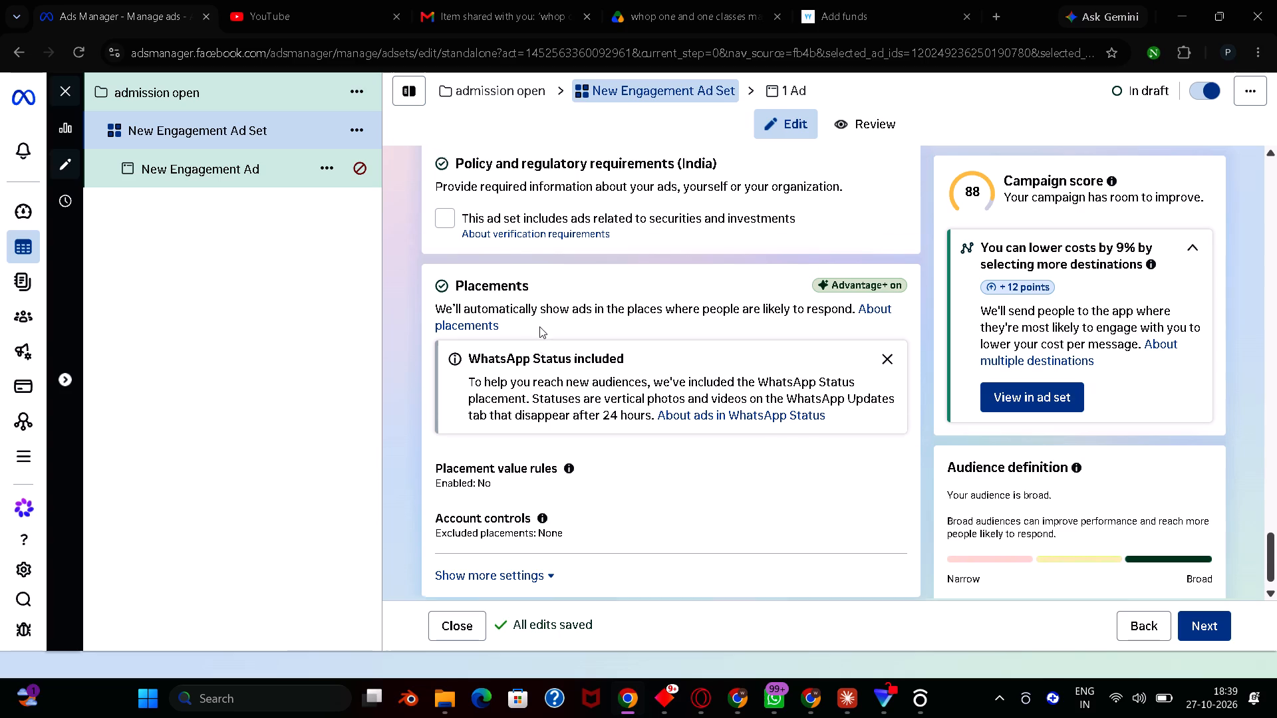
pyautogui.scroll(6, 539, 326)
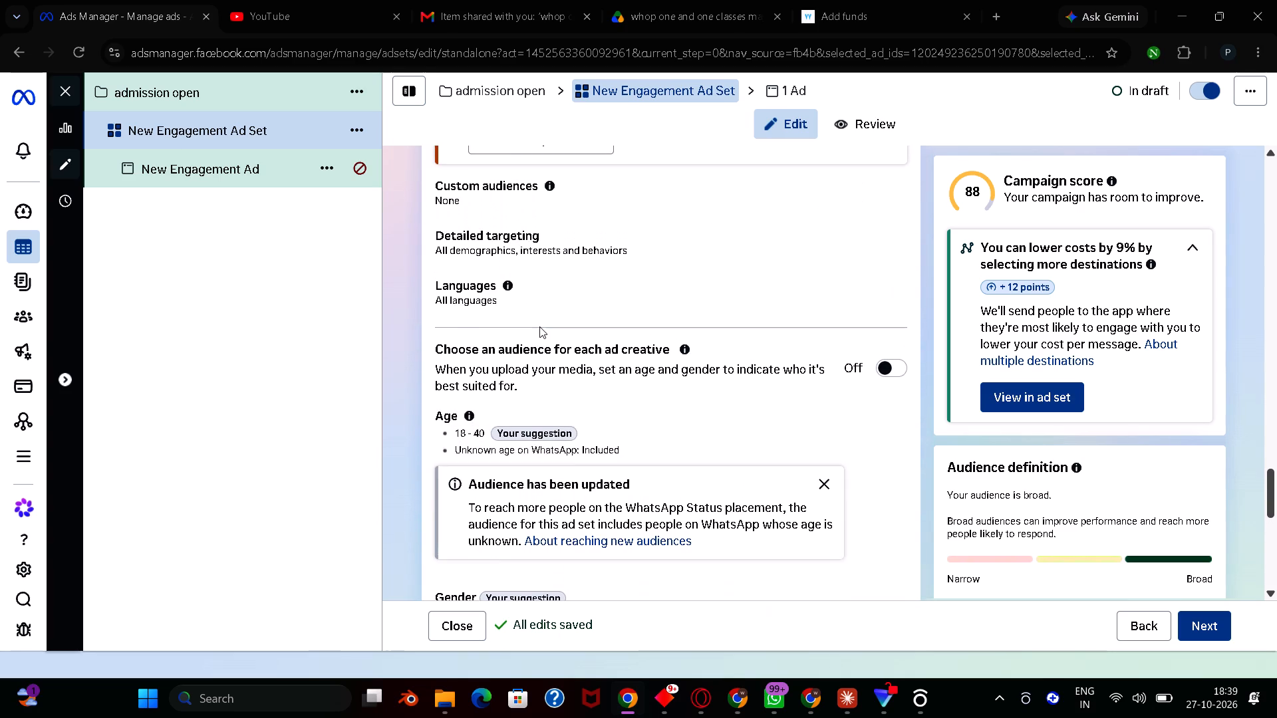
pyautogui.scroll(5, 539, 326)
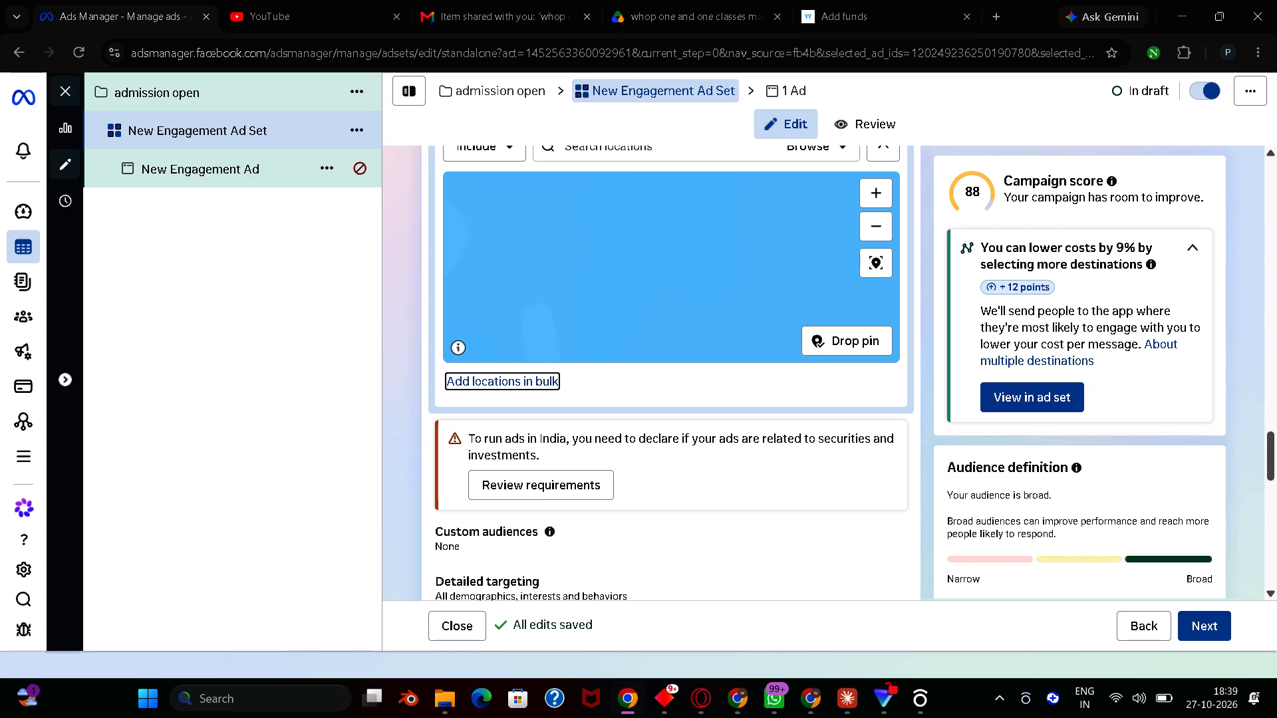
# Drop an included location pin just southeast of Pune on the ad set's map, inside the existing city radius, and check its coverage.
pyautogui.click(883, 260)
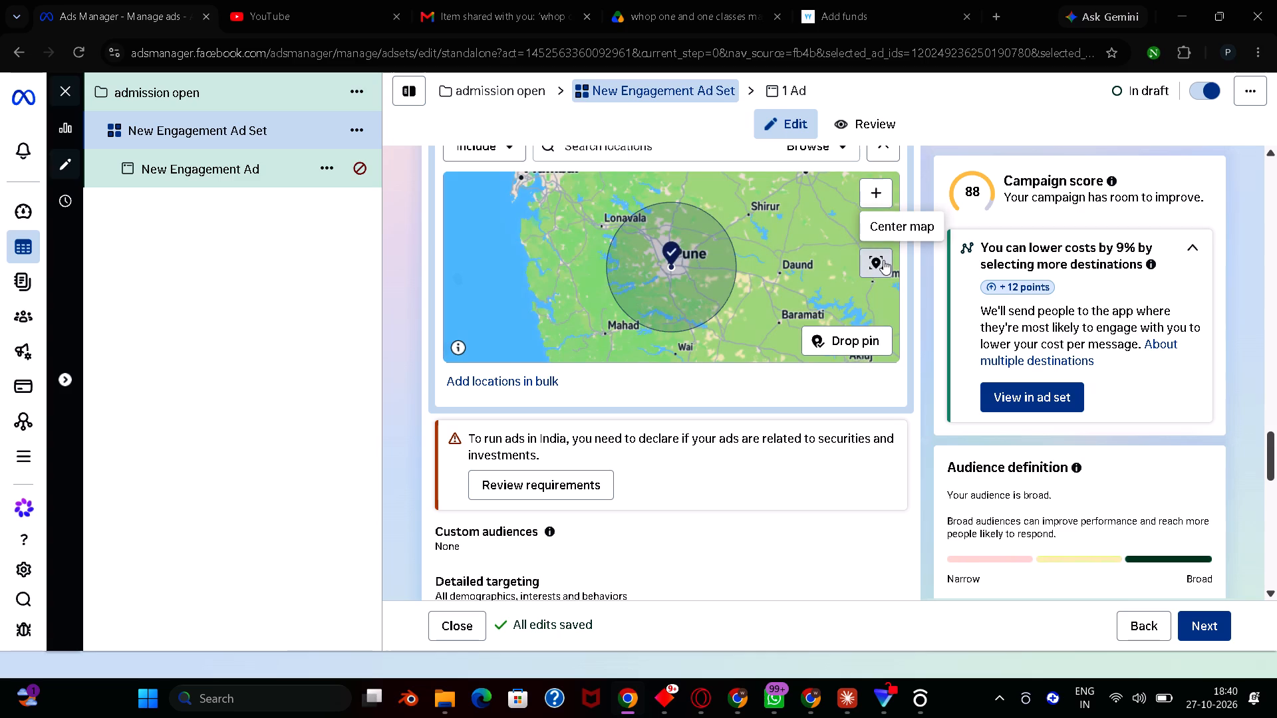
pyautogui.click(833, 342)
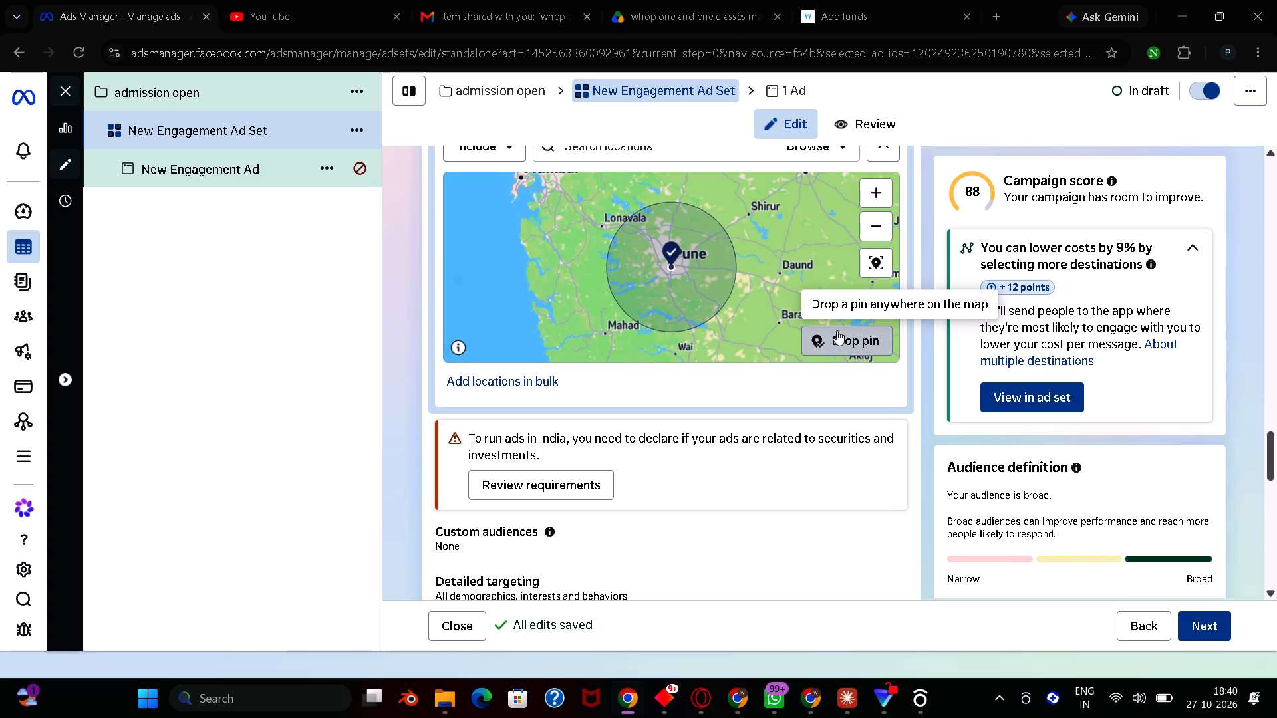
pyautogui.click(698, 276)
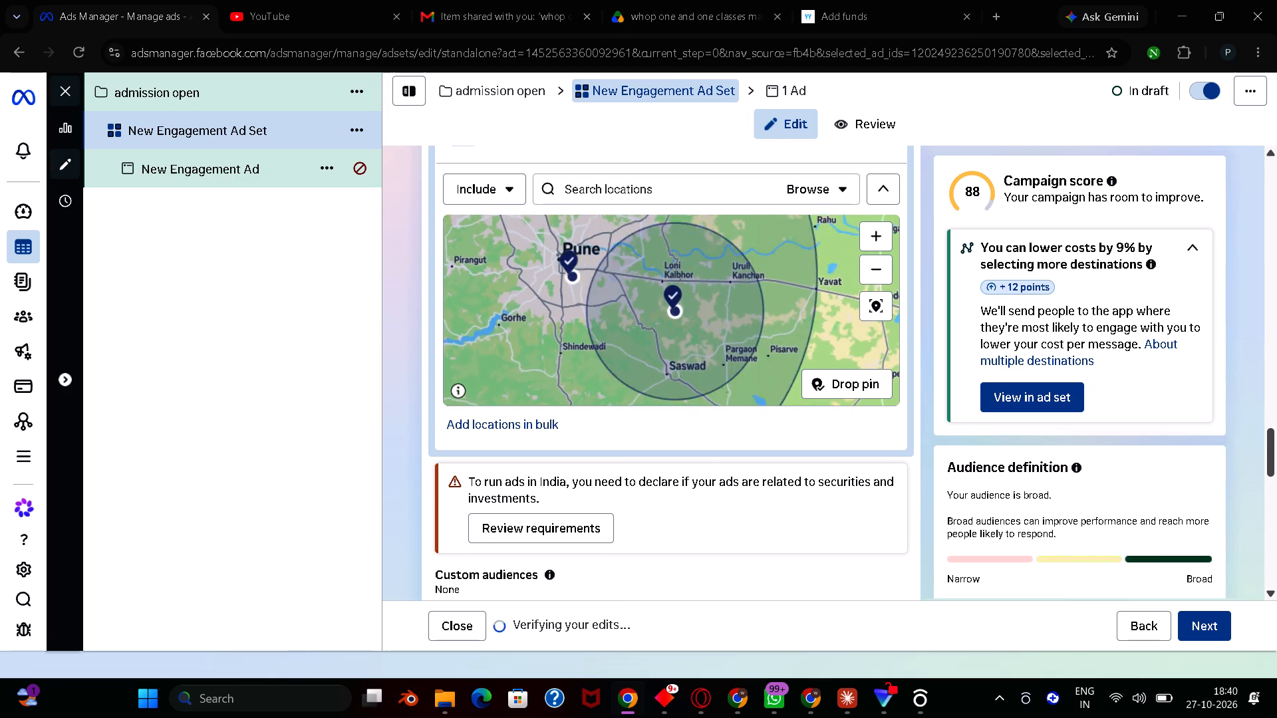
pyautogui.moveTo(707, 300); pyautogui.dragTo(670, 305)
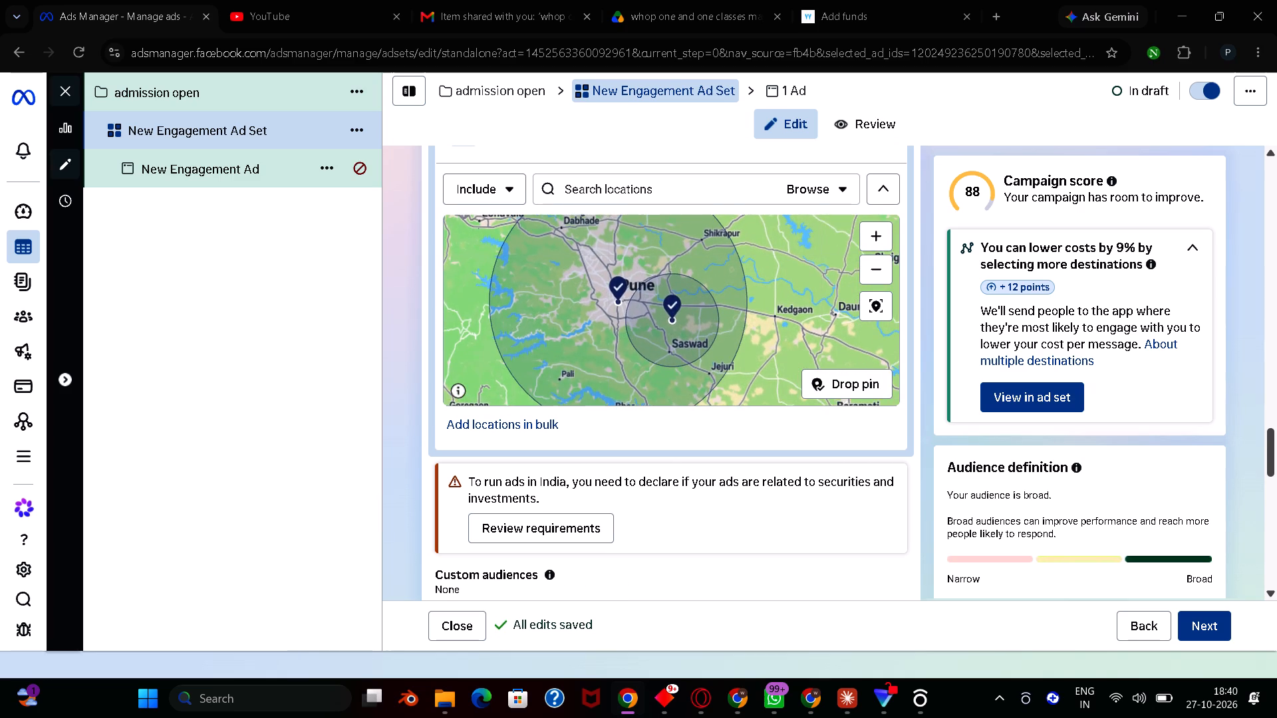
pyautogui.moveTo(670, 305); pyautogui.dragTo(670, 306)
pyautogui.scroll(1, 670, 306)
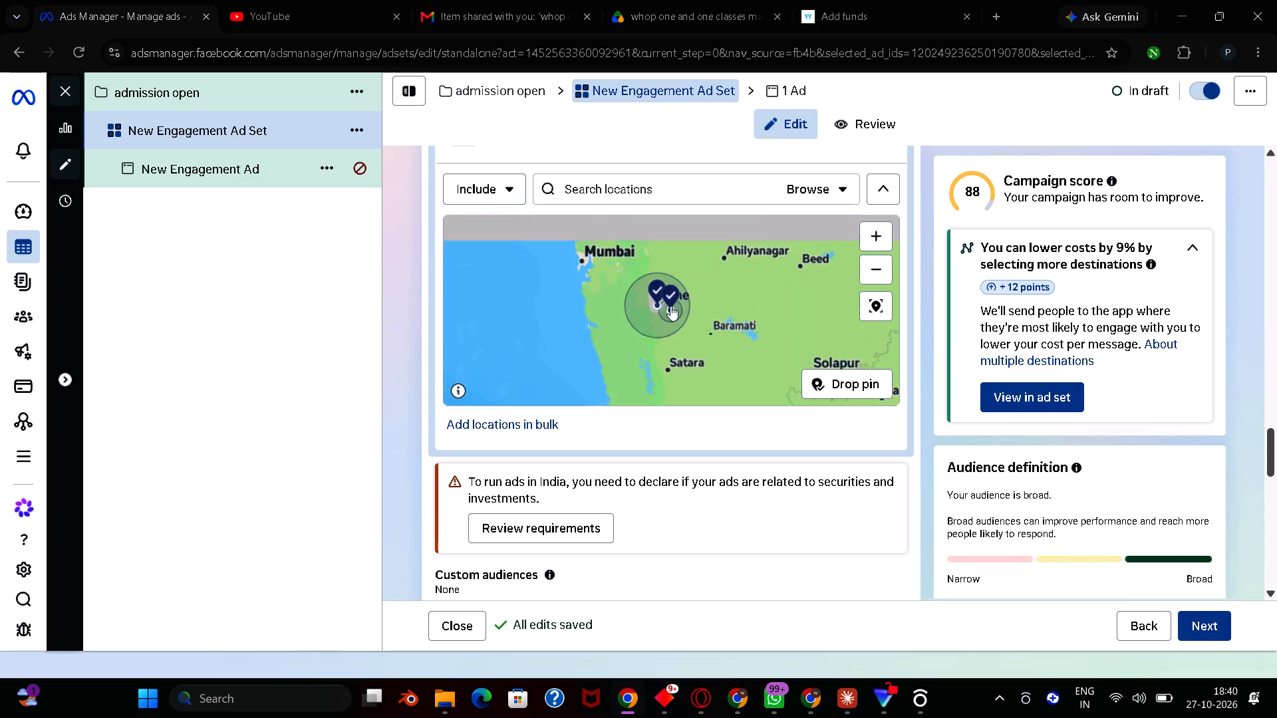
pyautogui.moveTo(669, 311); pyautogui.dragTo(657, 312)
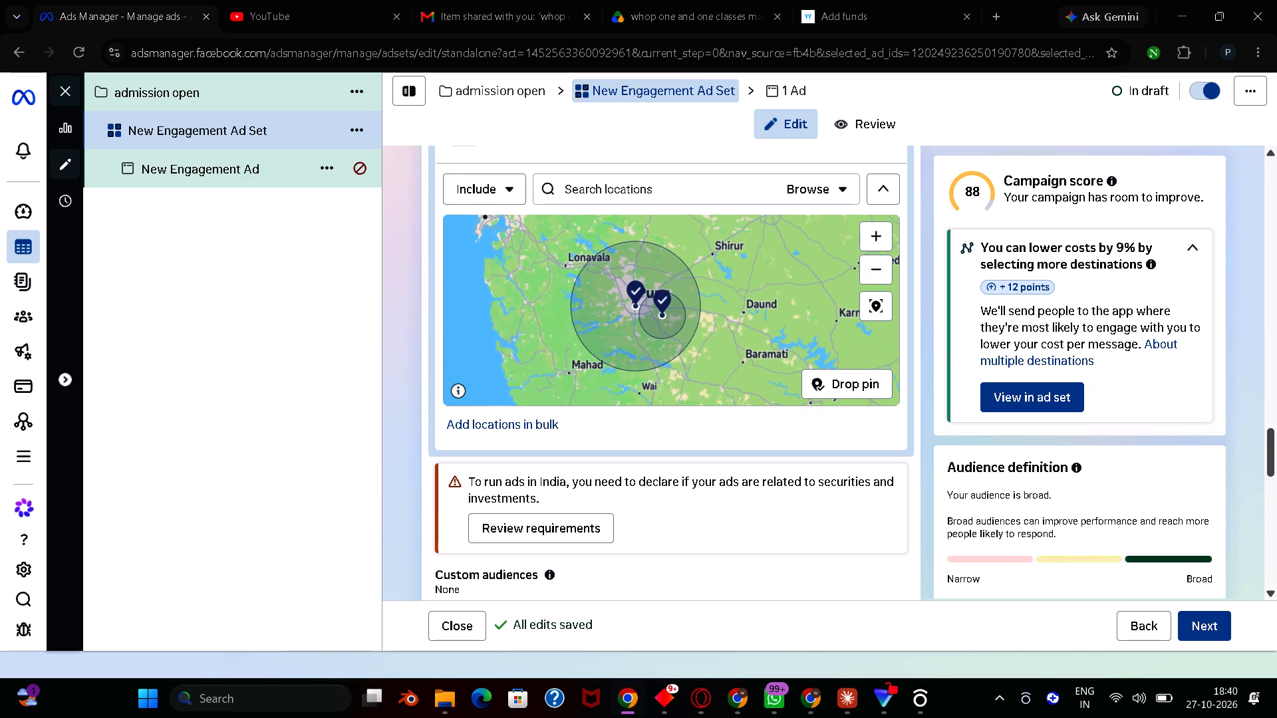
pyautogui.click(867, 271)
pyautogui.click(867, 271)
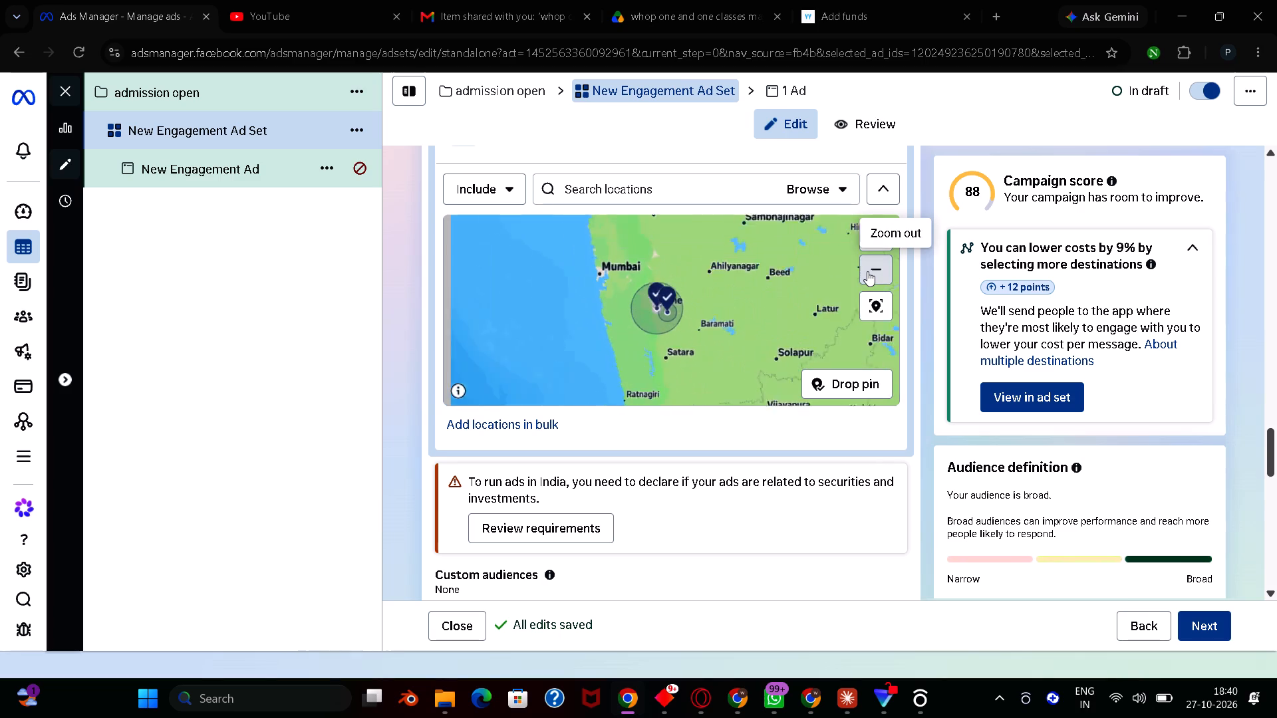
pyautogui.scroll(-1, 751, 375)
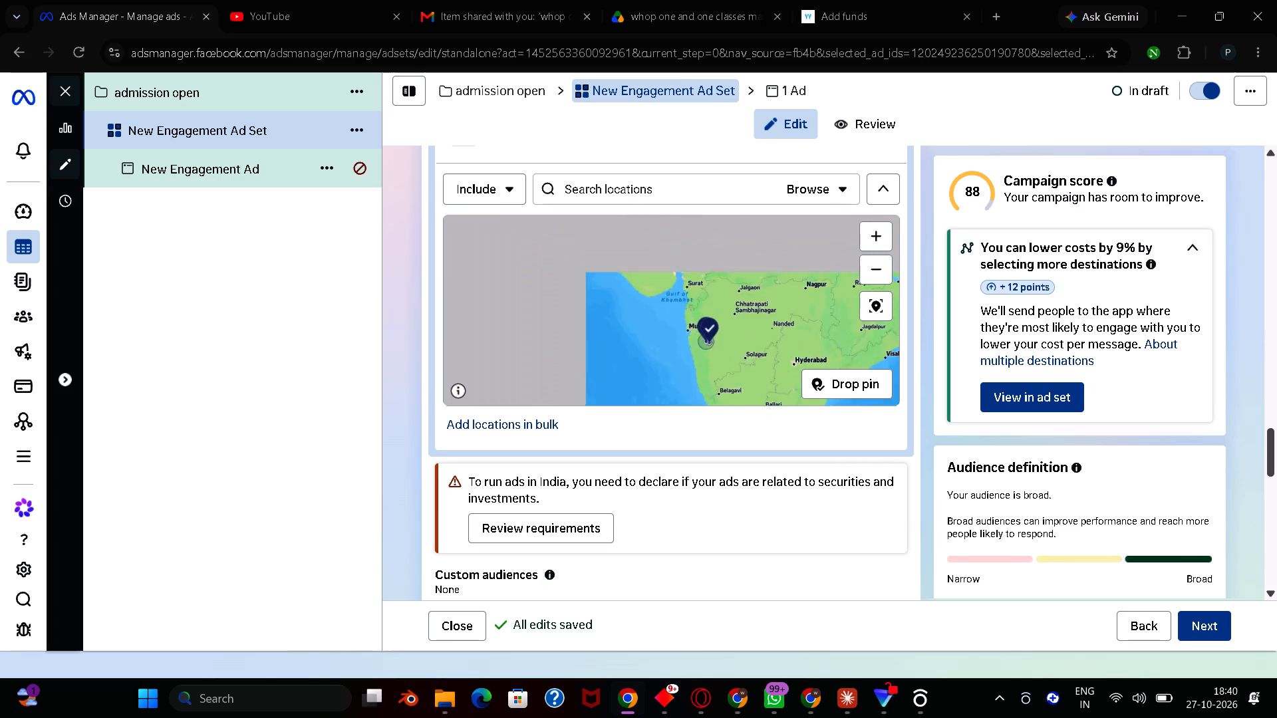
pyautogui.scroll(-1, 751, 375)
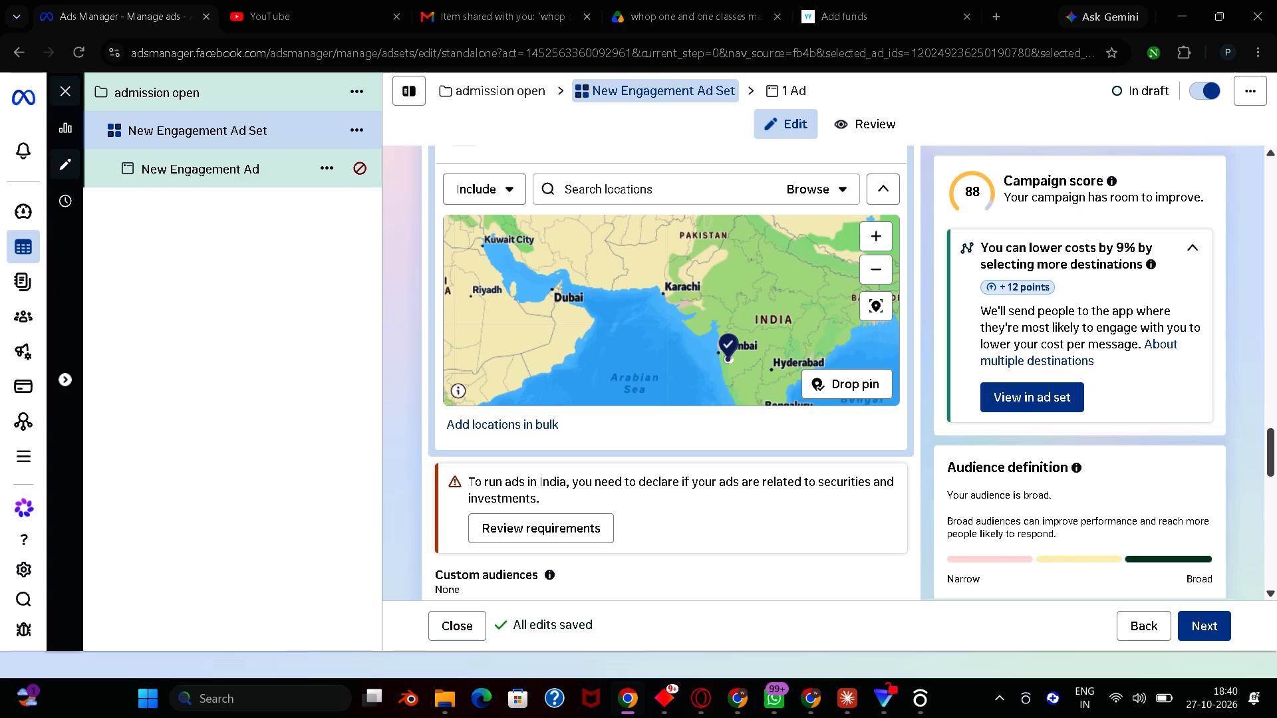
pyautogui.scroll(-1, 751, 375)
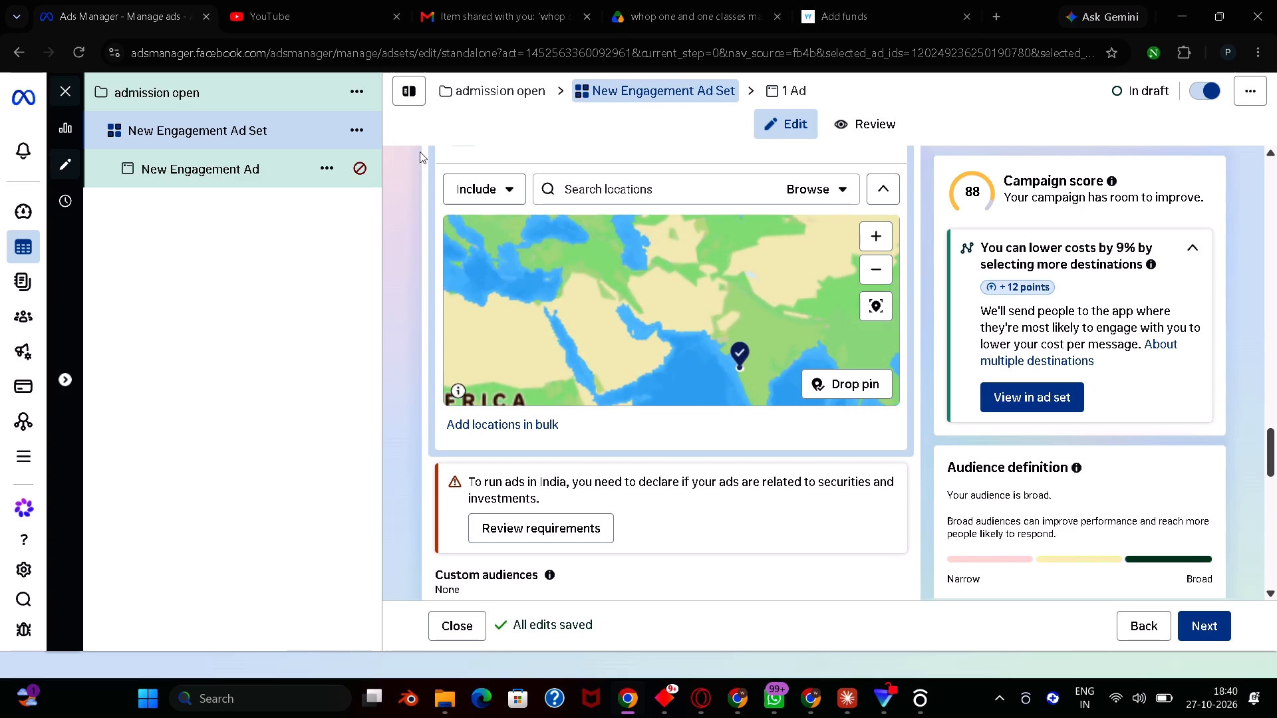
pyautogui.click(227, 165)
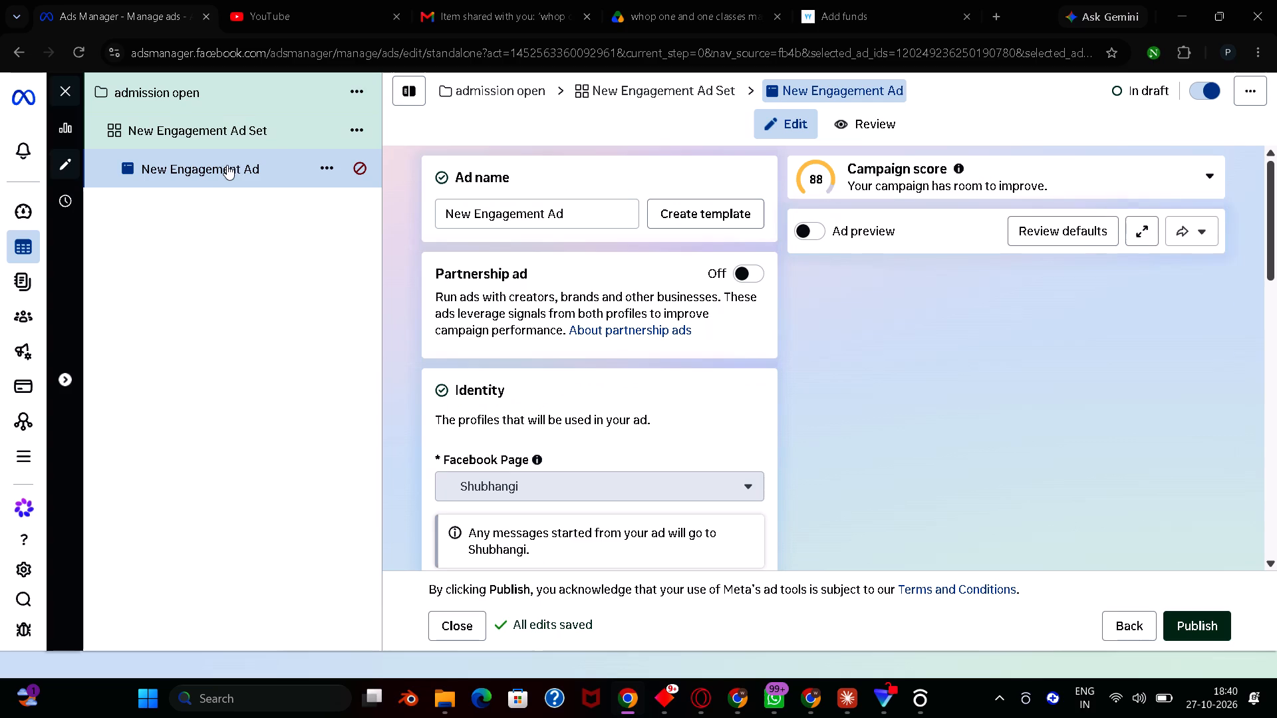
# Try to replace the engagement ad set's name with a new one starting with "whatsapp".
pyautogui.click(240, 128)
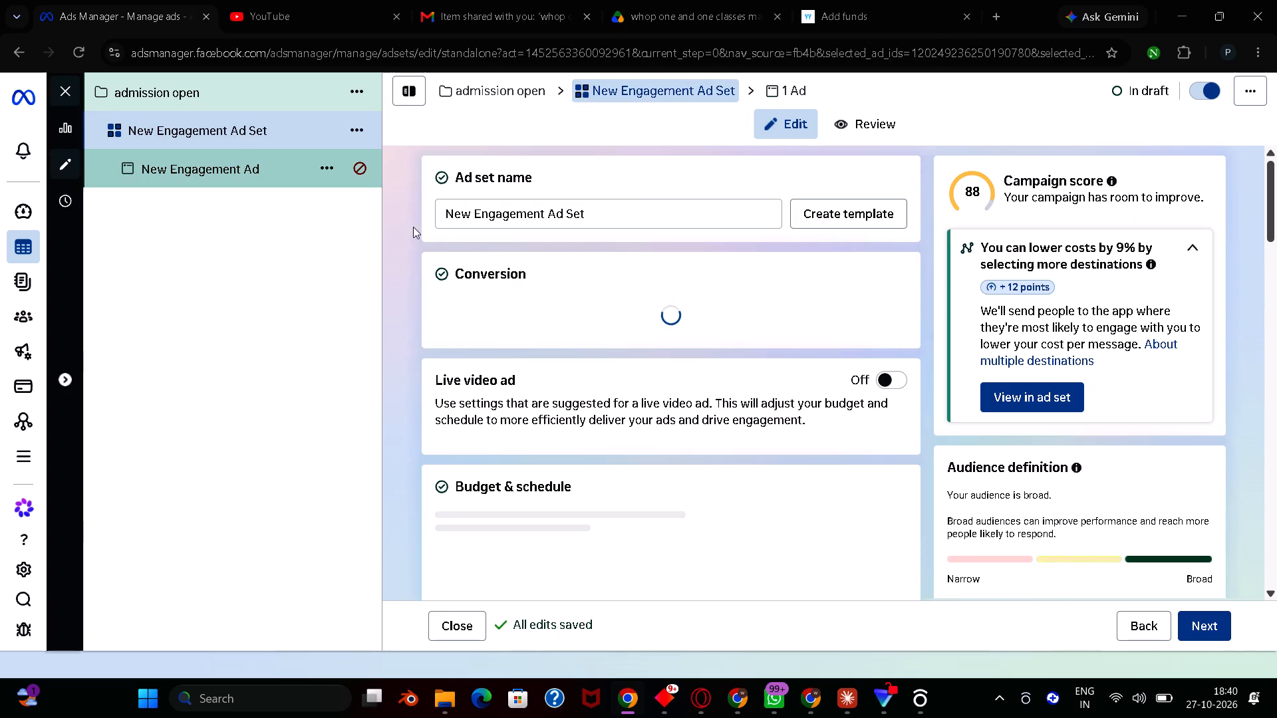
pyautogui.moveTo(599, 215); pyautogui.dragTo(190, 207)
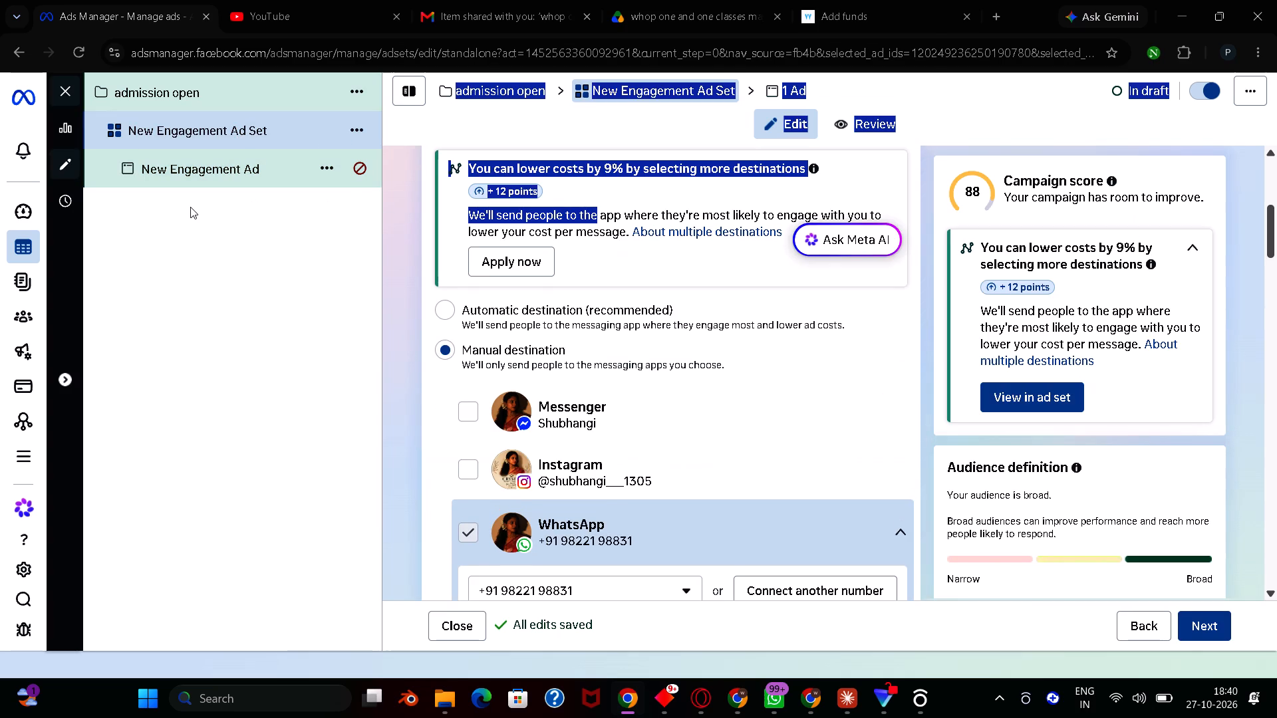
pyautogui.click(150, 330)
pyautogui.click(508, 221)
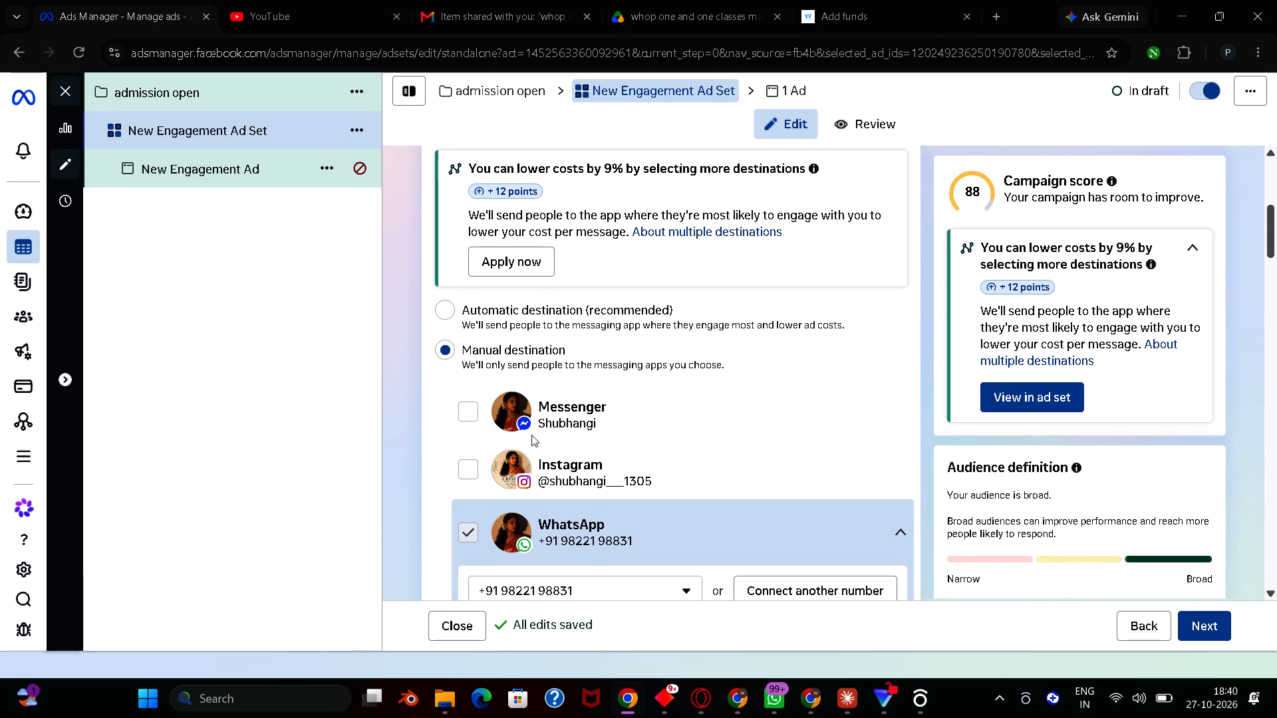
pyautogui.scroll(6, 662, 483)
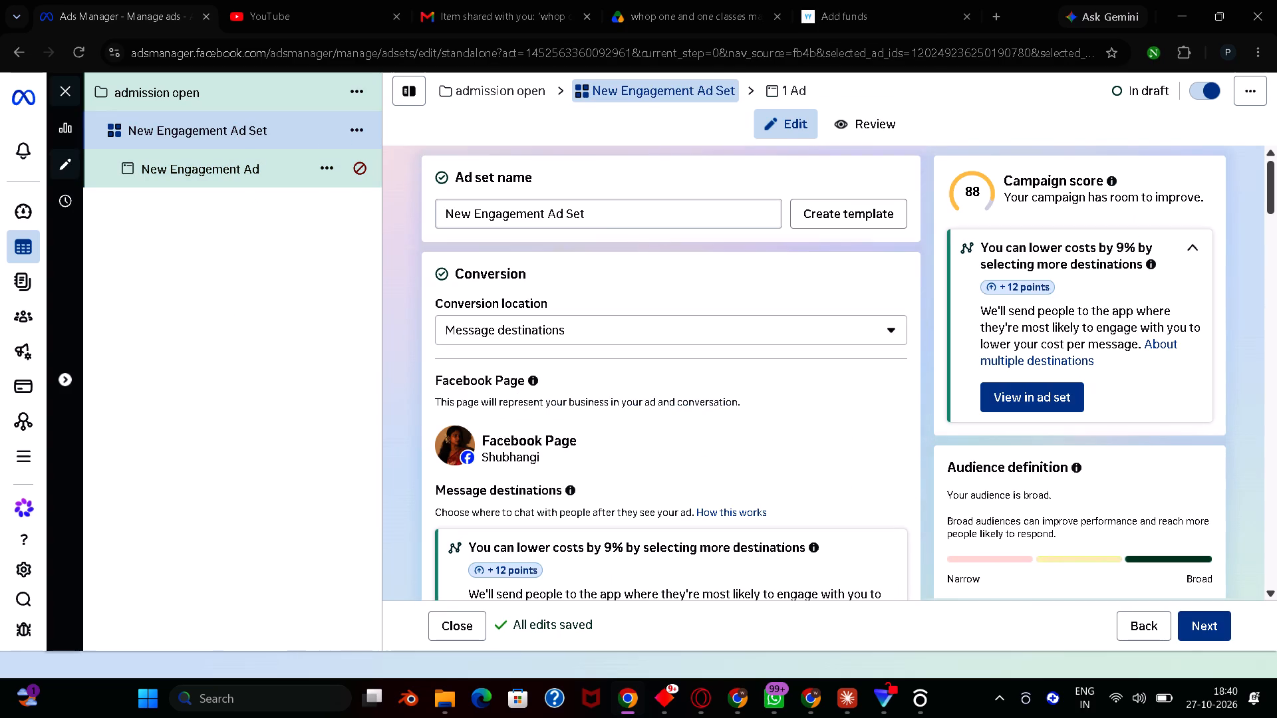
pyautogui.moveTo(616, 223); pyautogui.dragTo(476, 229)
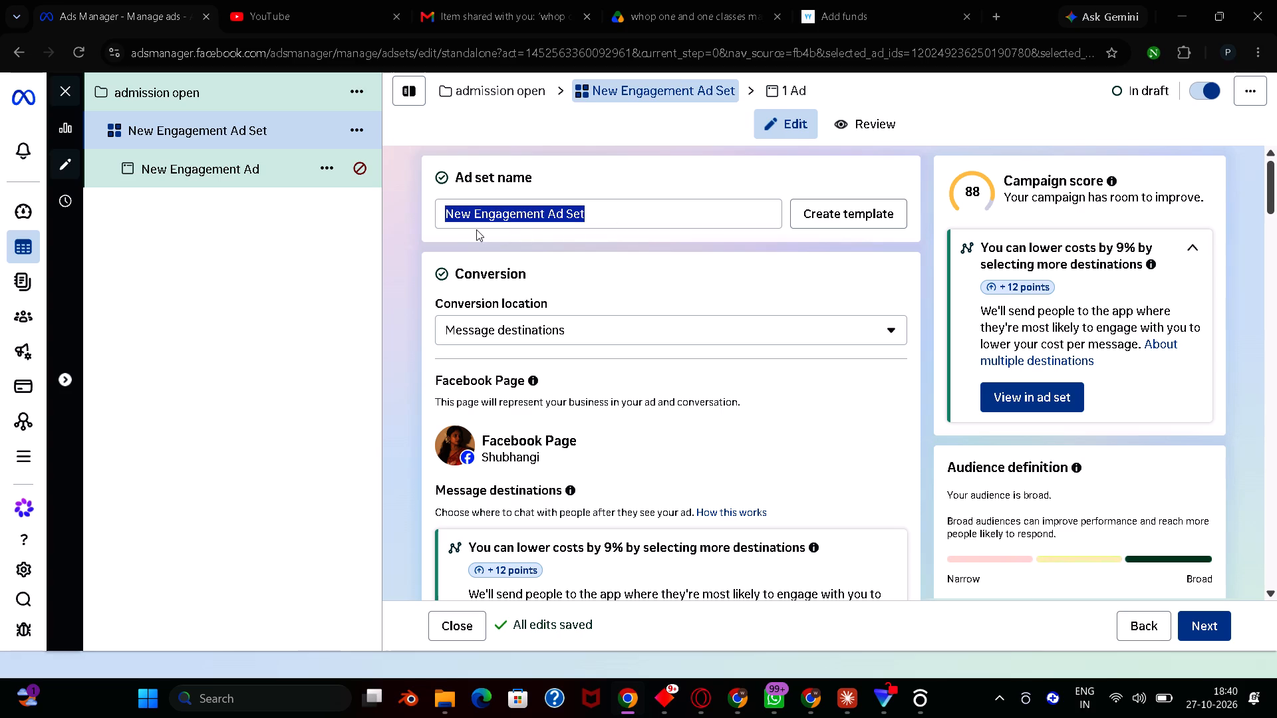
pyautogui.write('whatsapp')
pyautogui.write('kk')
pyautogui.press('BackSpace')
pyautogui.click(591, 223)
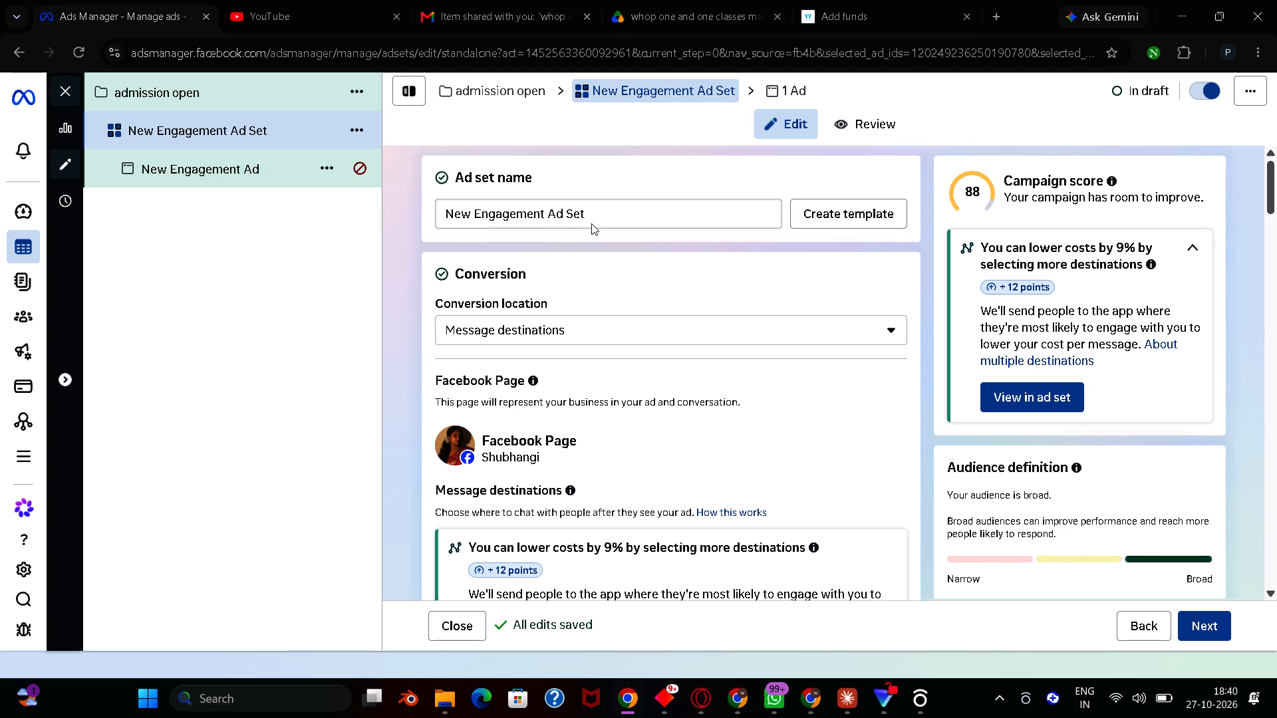
# Clear the engagement ad set's existing name and rename the ad set as "whatsapp message".
pyautogui.doubleClick(592, 218)
pyautogui.press('BackSpace')
pyautogui.press('BackSpace')
pyautogui.press('BackSpace')
pyautogui.press('BackSpace')
pyautogui.press('BackSpace')
pyautogui.press('BackSpace')
pyautogui.press('BackSpace')
pyautogui.press('BackSpace')
pyautogui.press('BackSpace')
pyautogui.press('BackSpace')
pyautogui.press('BackSpace')
pyautogui.press('BackSpace')
pyautogui.press('BackSpace')
pyautogui.press('BackSpace')
pyautogui.press('BackSpace')
pyautogui.press('BackSpace')
pyautogui.press('BackSpace')
pyautogui.press('BackSpace')
pyautogui.press('BackSpace')
pyautogui.press('BackSpace')
pyautogui.press('BackSpace')
pyautogui.press('BackSpace')
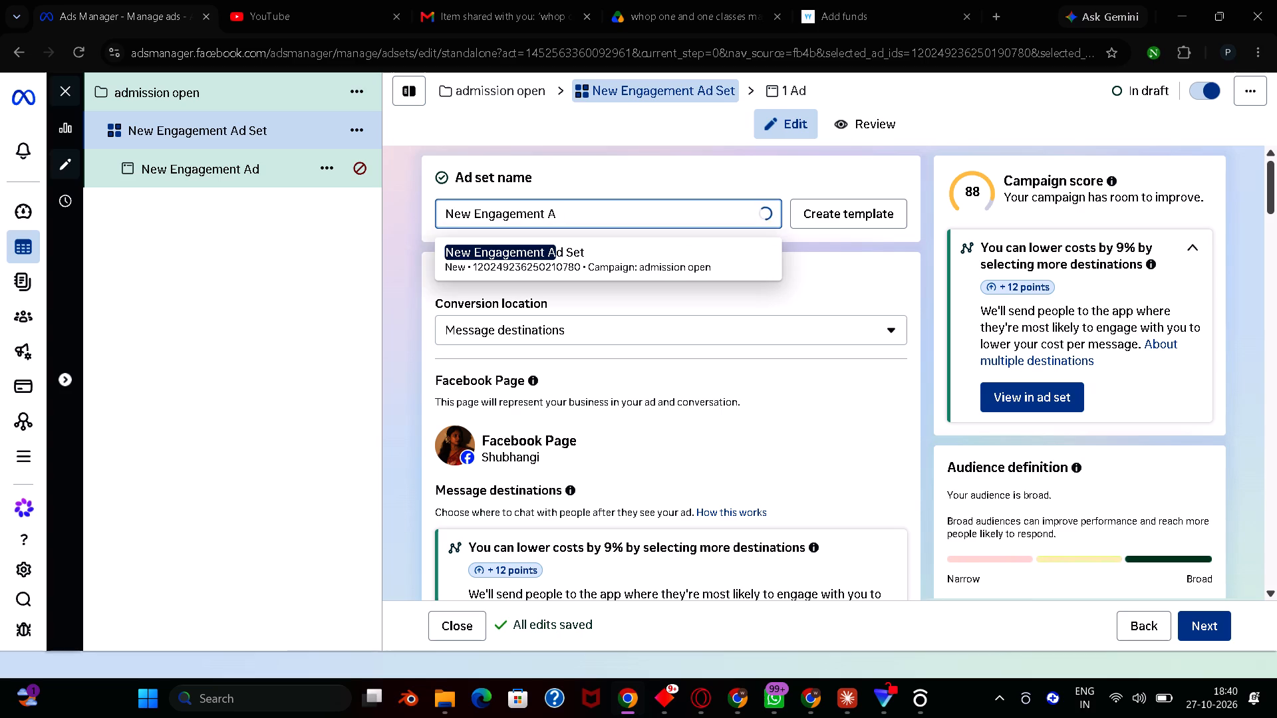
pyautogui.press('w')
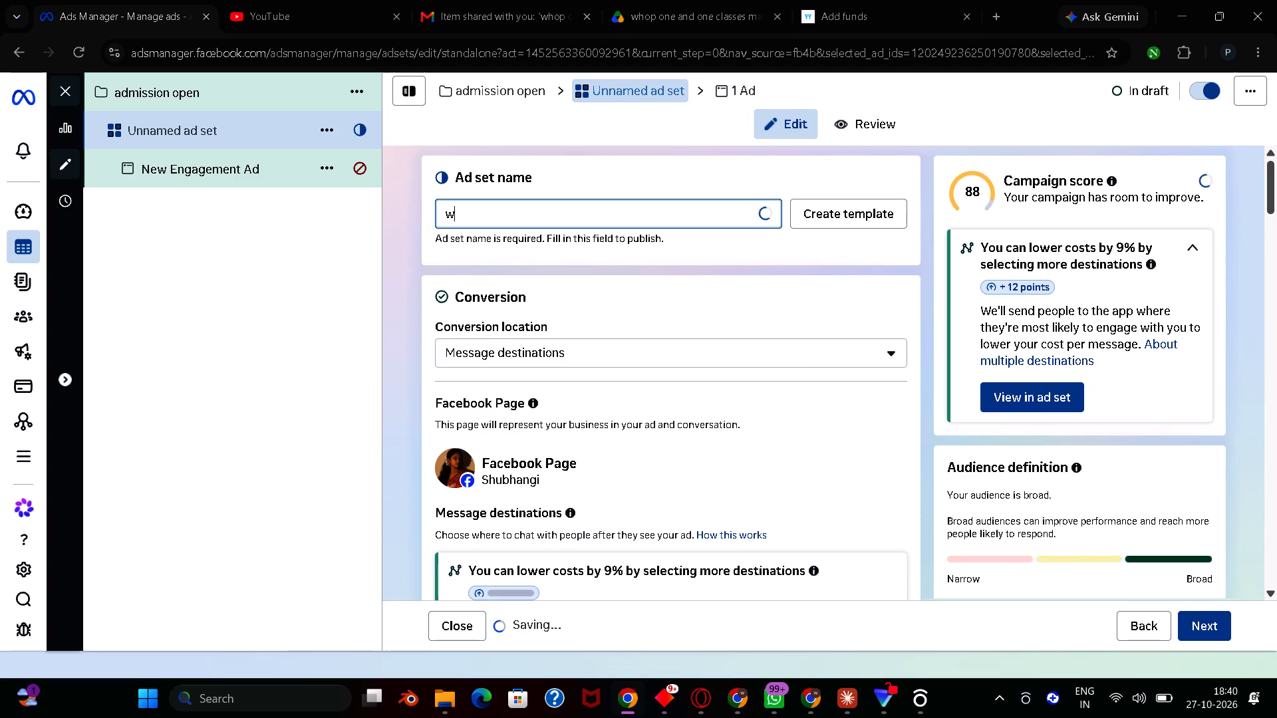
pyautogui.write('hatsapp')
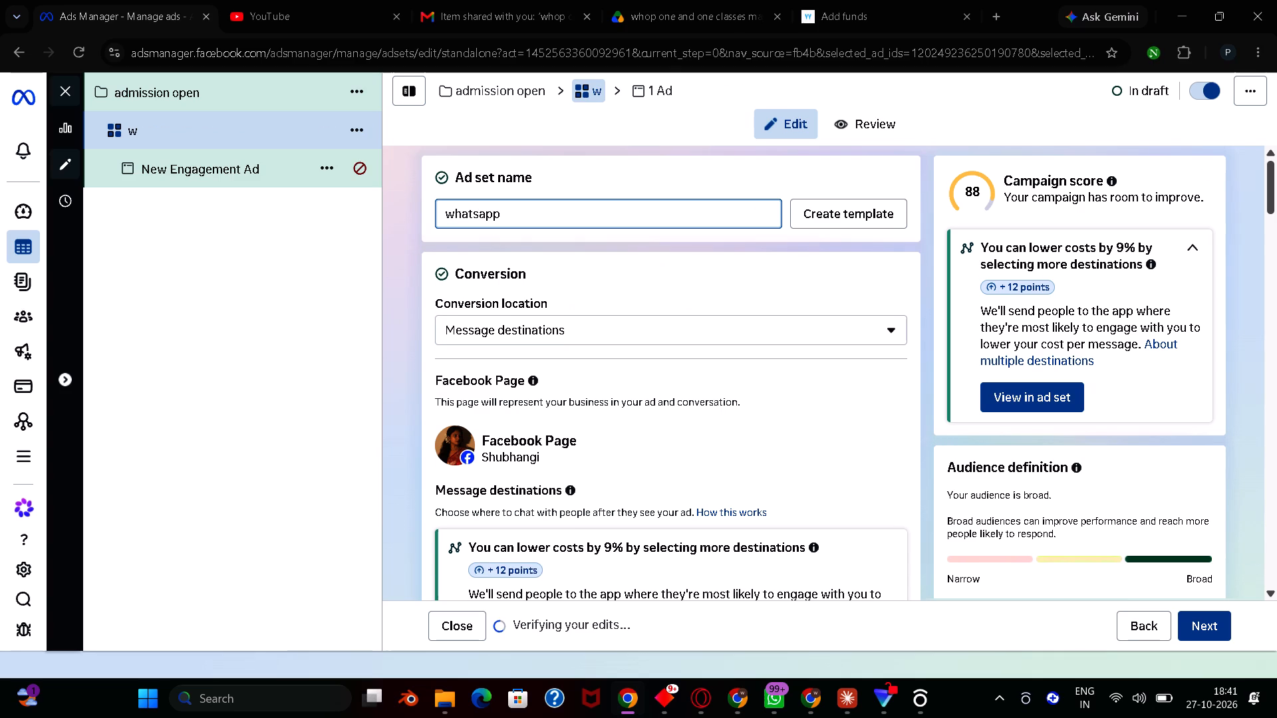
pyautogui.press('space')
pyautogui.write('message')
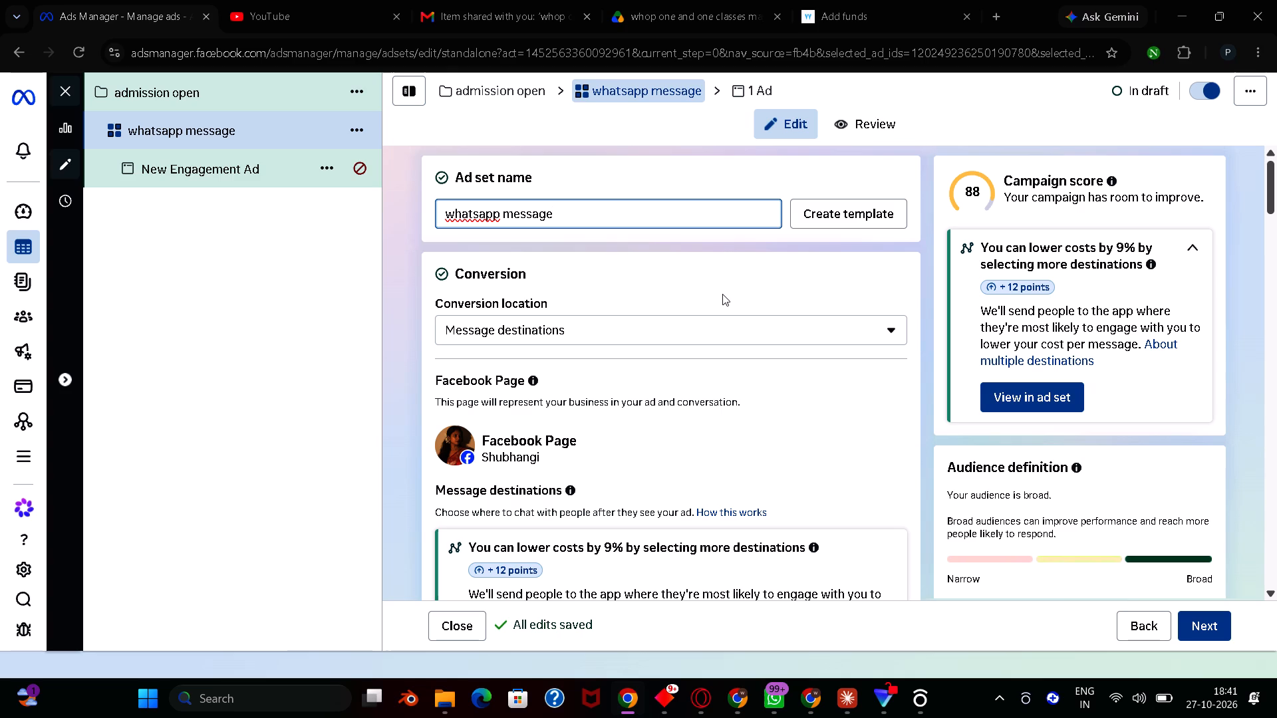
# Open the engagement ad under the ad set and rename it as "video ads for beauty salon".
pyautogui.click(222, 158)
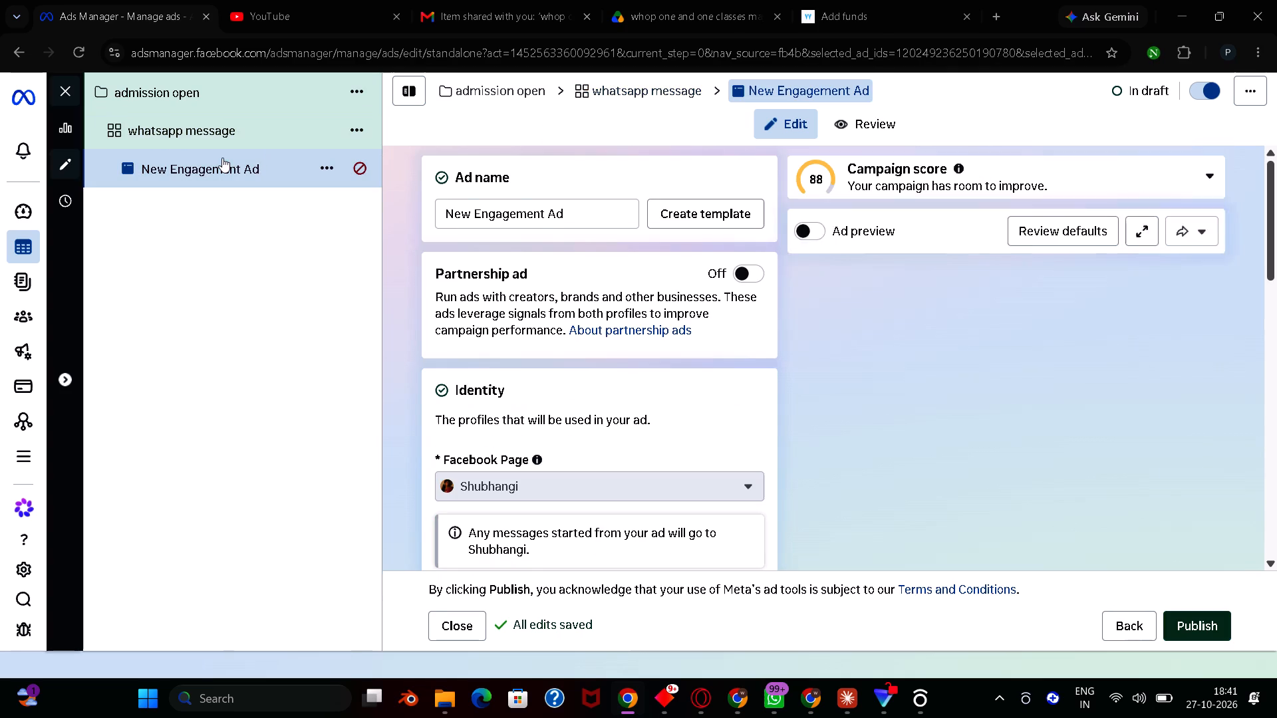
pyautogui.click(222, 158)
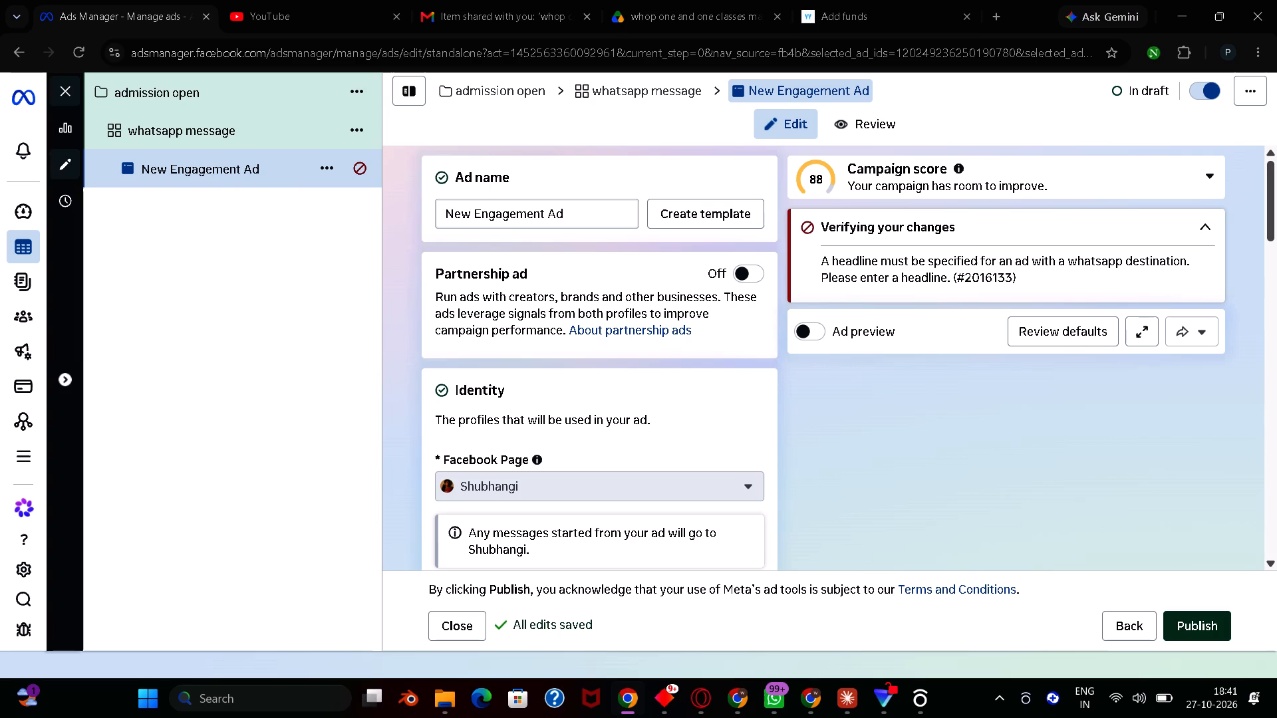
pyautogui.moveTo(582, 211); pyautogui.dragTo(223, 173)
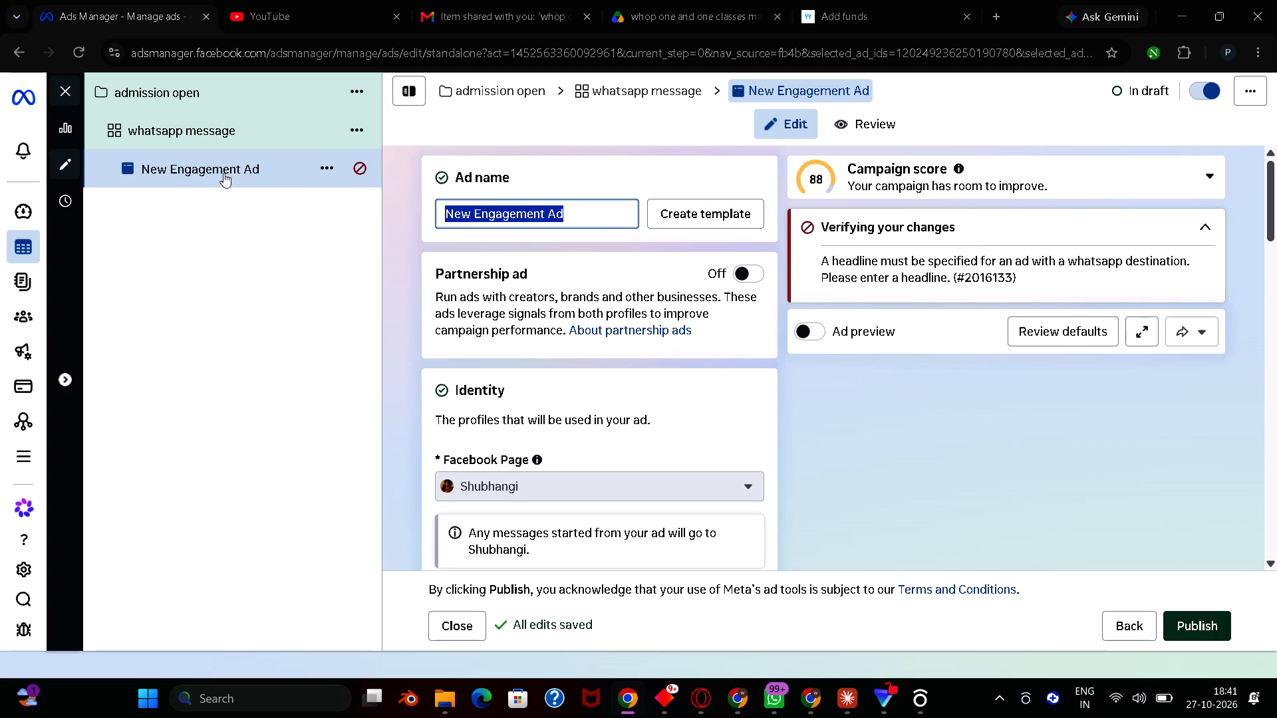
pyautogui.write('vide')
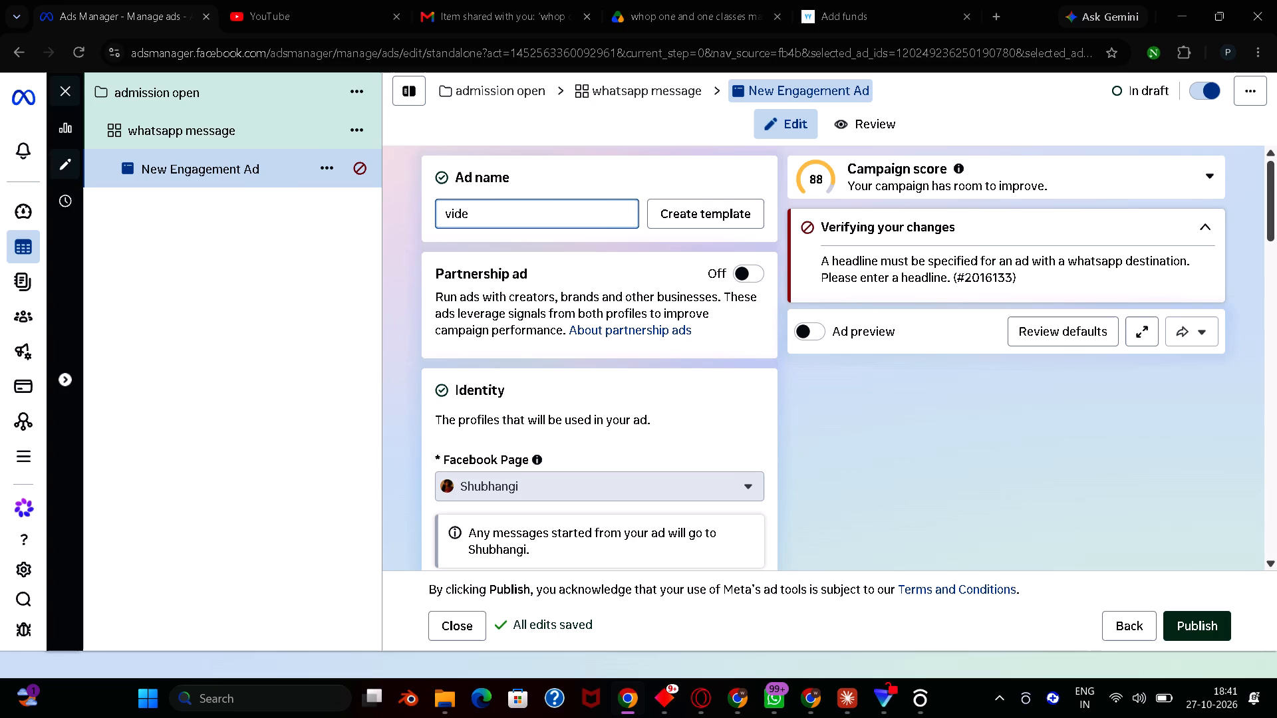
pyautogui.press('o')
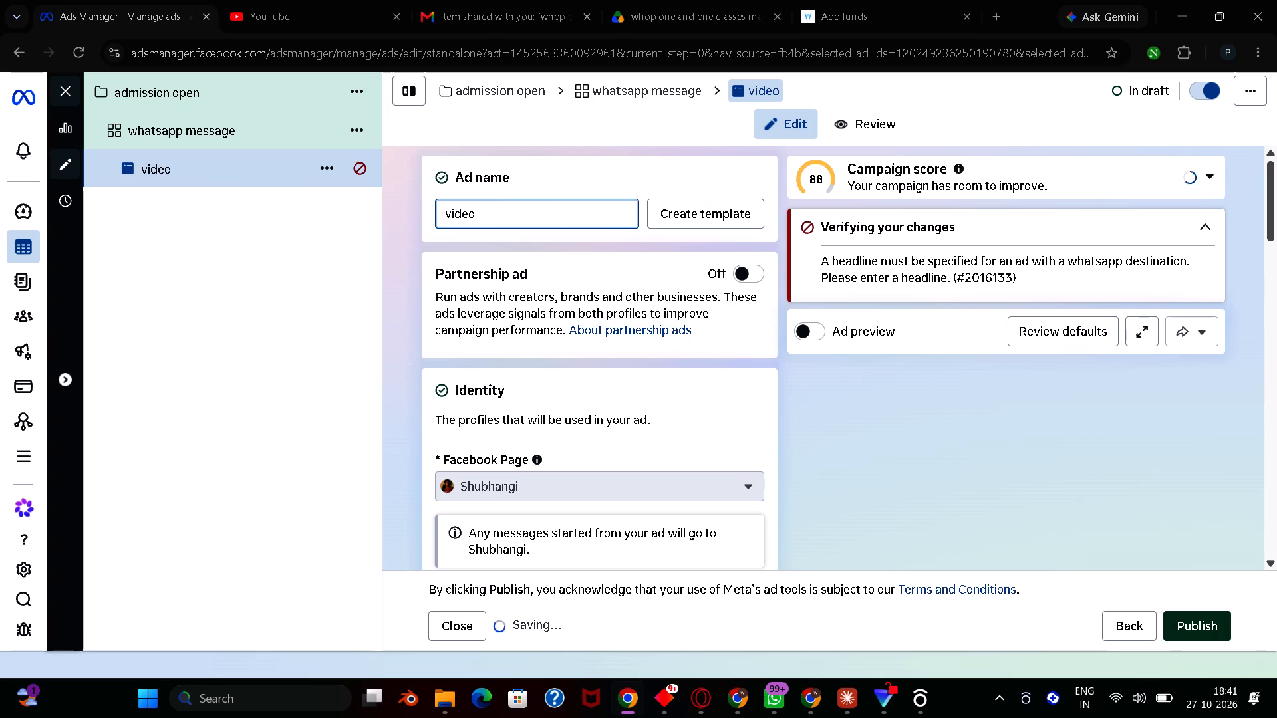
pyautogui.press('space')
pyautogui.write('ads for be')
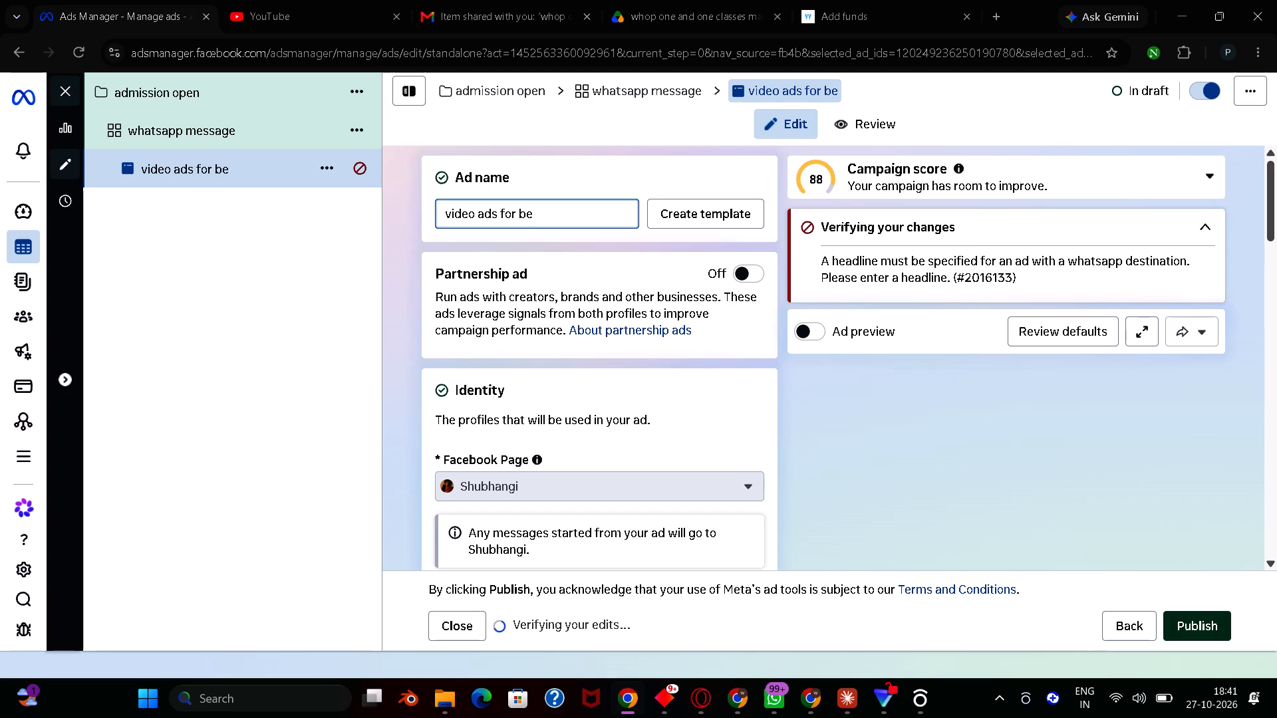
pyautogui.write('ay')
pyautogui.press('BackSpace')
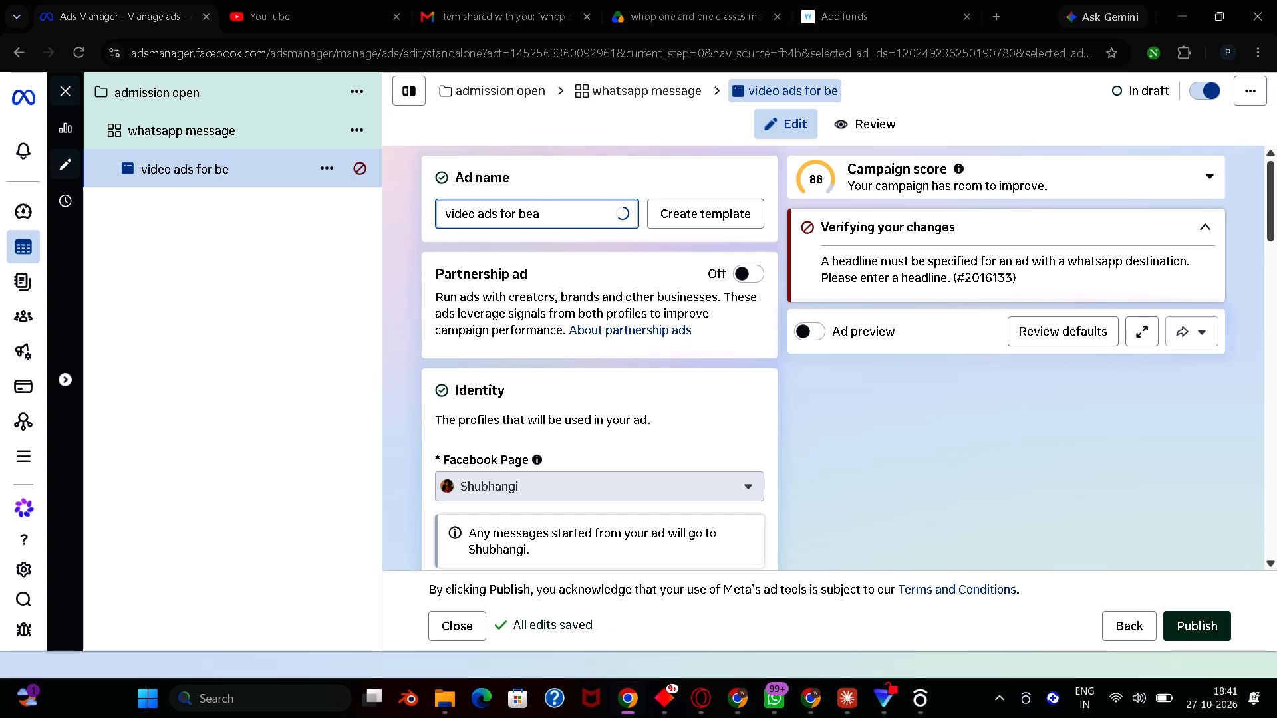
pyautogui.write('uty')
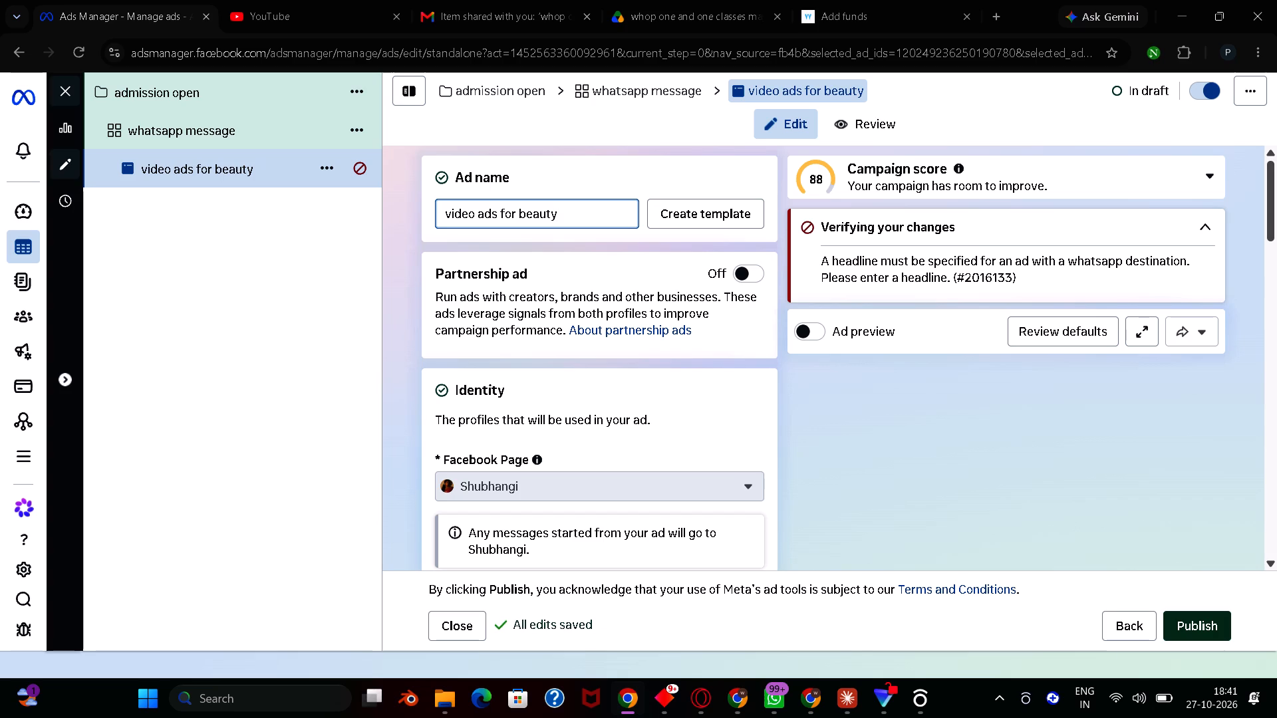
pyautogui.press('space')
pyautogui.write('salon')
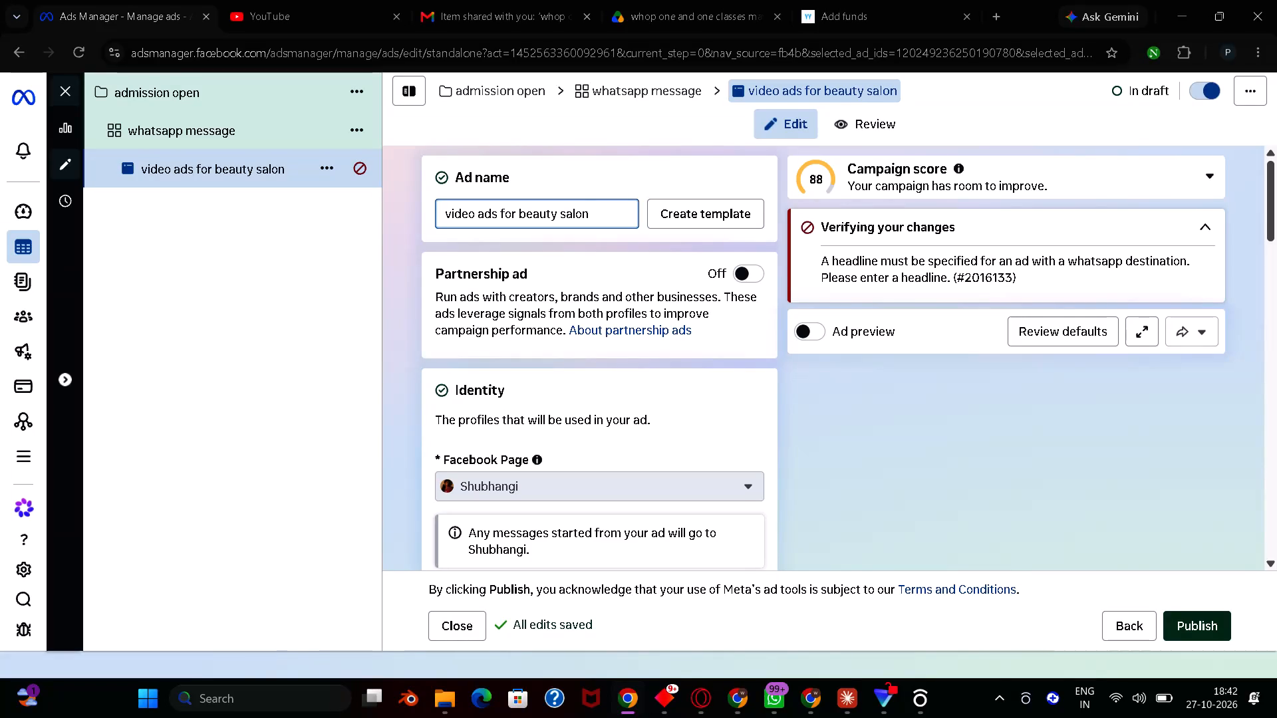
# Change the ad name to "video ads for beauty salon8".
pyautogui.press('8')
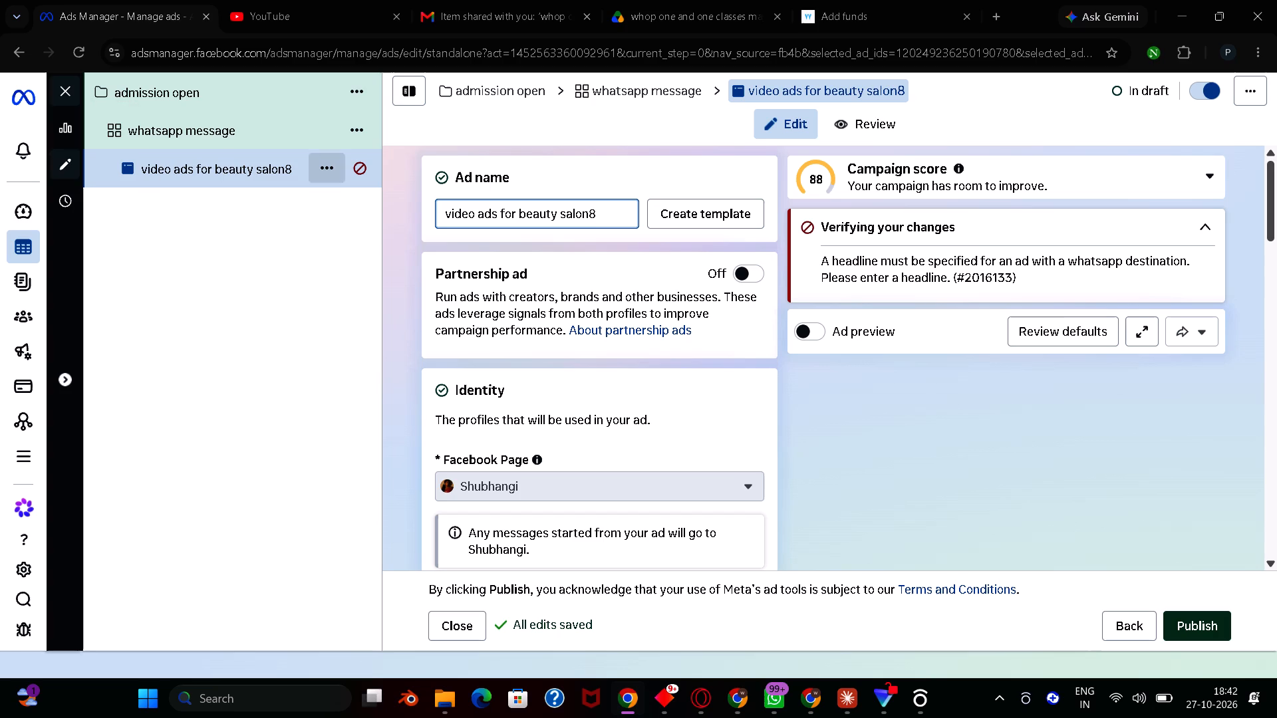
# Review the ad's setup section, covering its creation choice, format and multi-advertiser option.
pyautogui.scroll(-3, 556, 350)
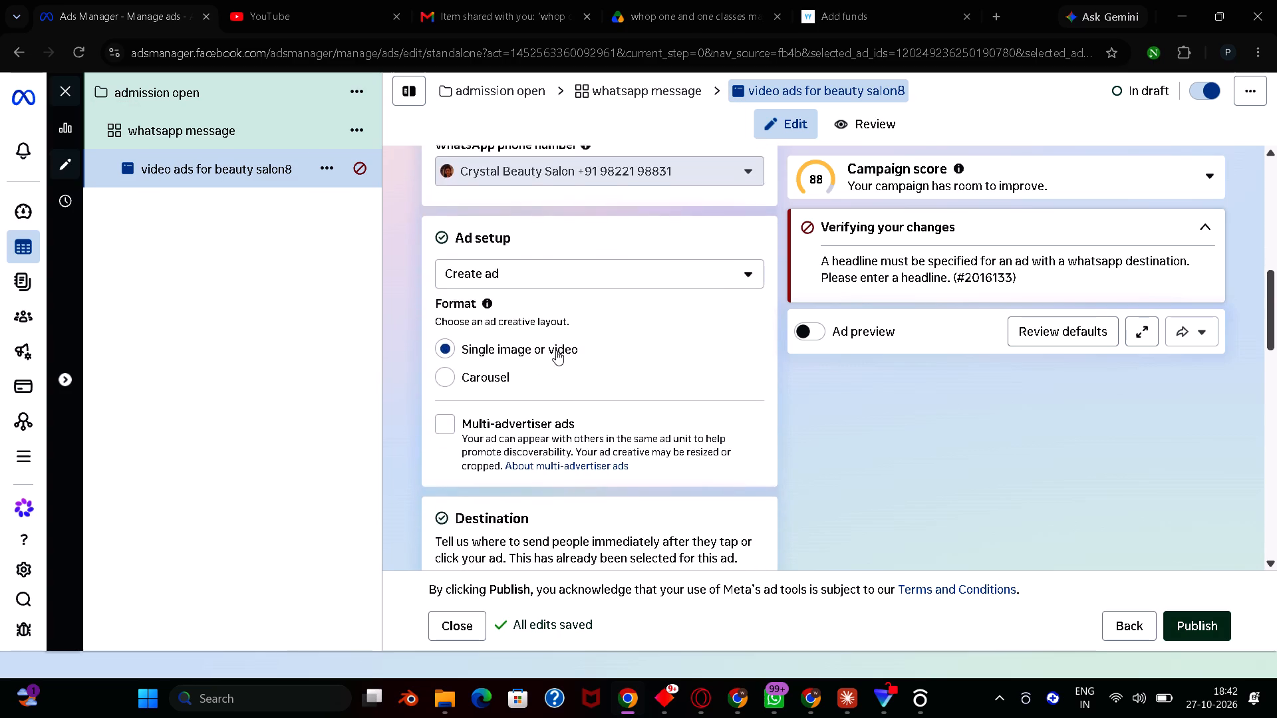
# Examine the change-verification notice for the ad and open its defaults review.
pyautogui.hscroll(9, 556, 350)
pyautogui.scroll(8, 556, 350)
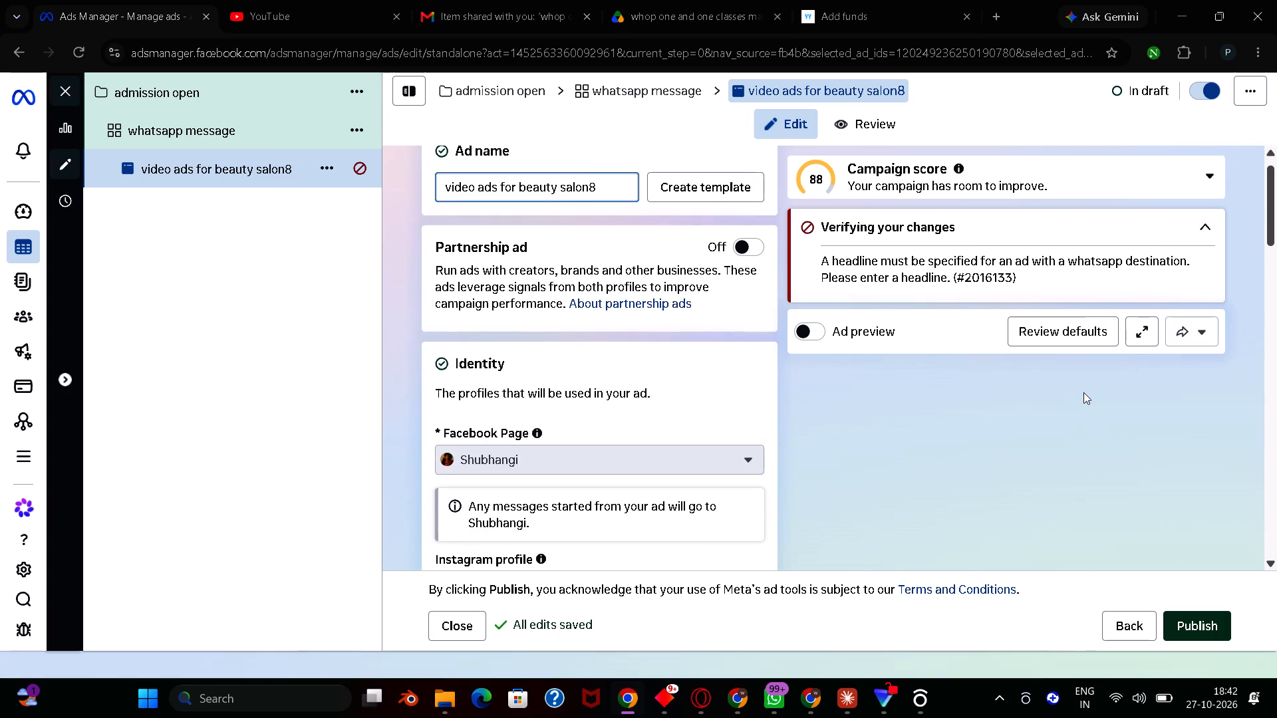
pyautogui.click(964, 226)
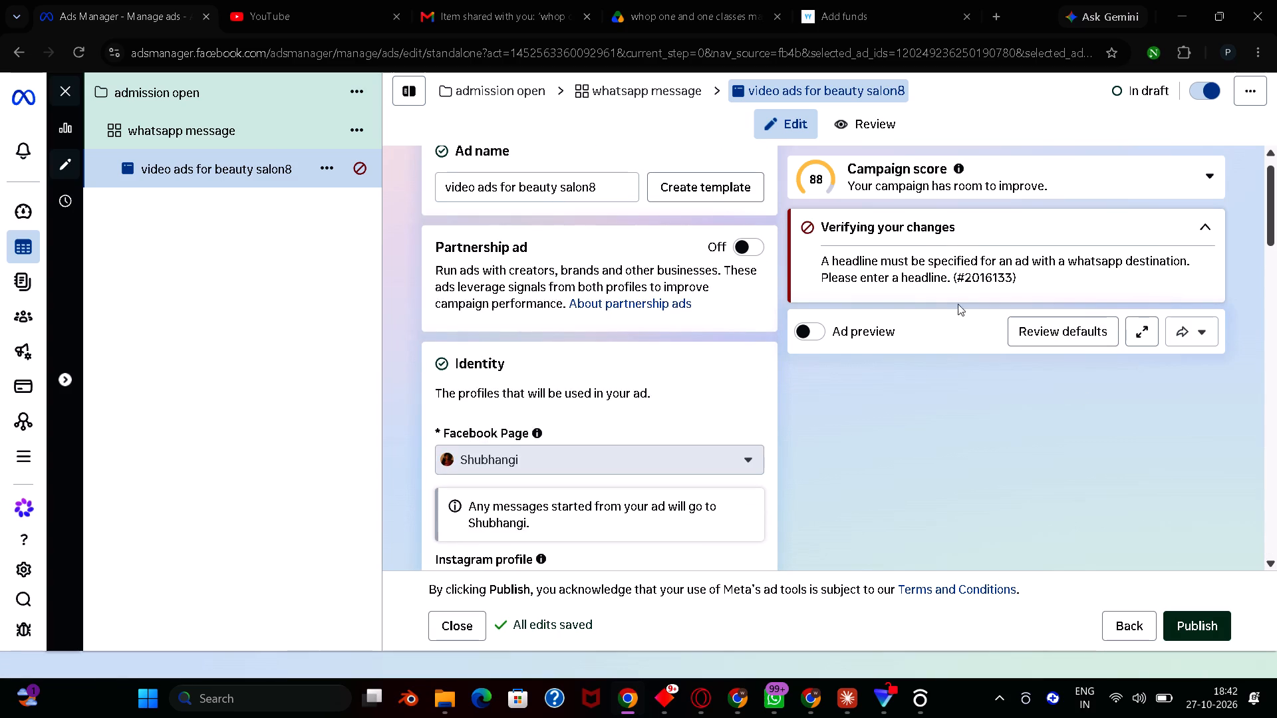
pyautogui.click(1062, 341)
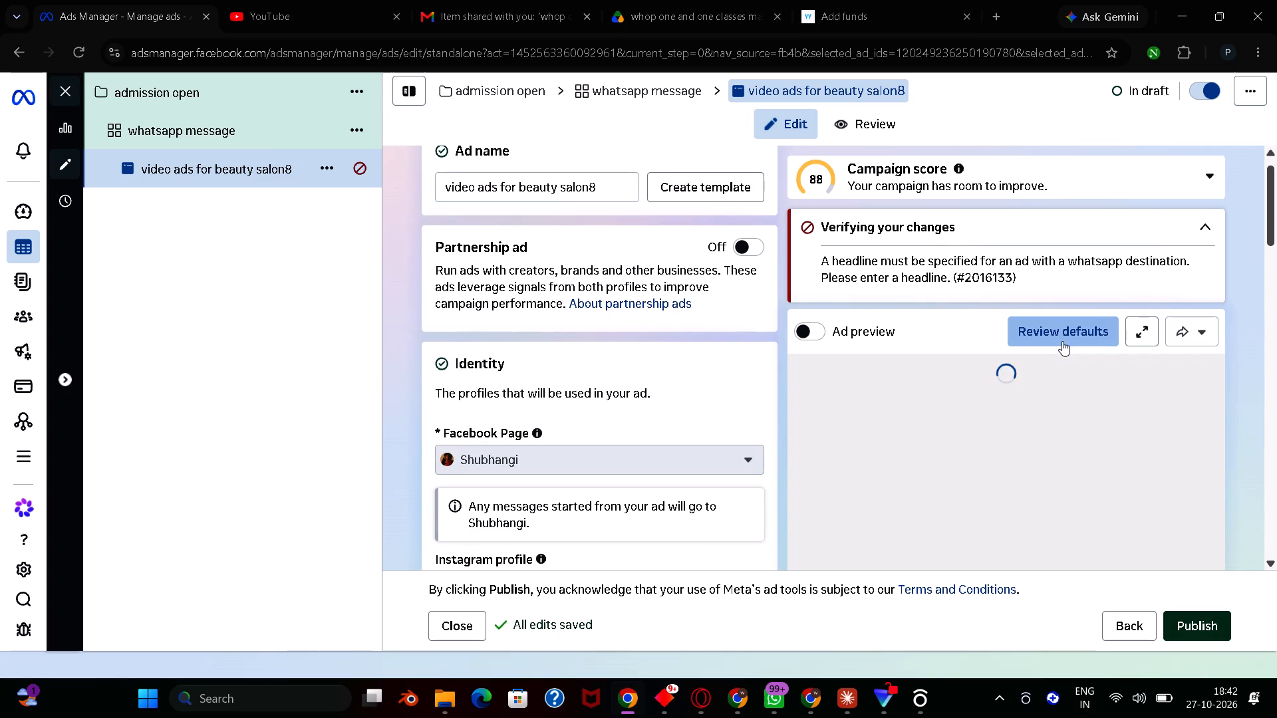
pyautogui.hscroll(1, 1004, 347)
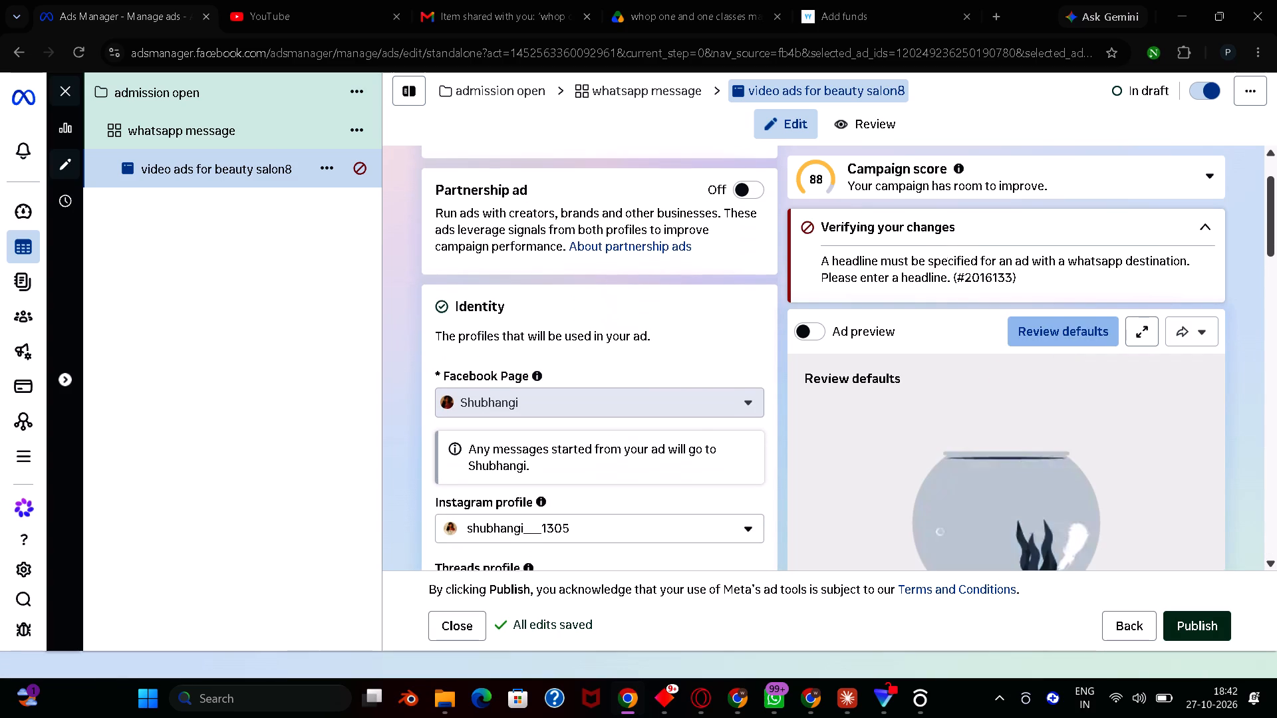
pyautogui.click(918, 221)
# Rename the ad as "video ads for beauty salon", removing the trailing 8.
pyautogui.scroll(8, 696, 320)
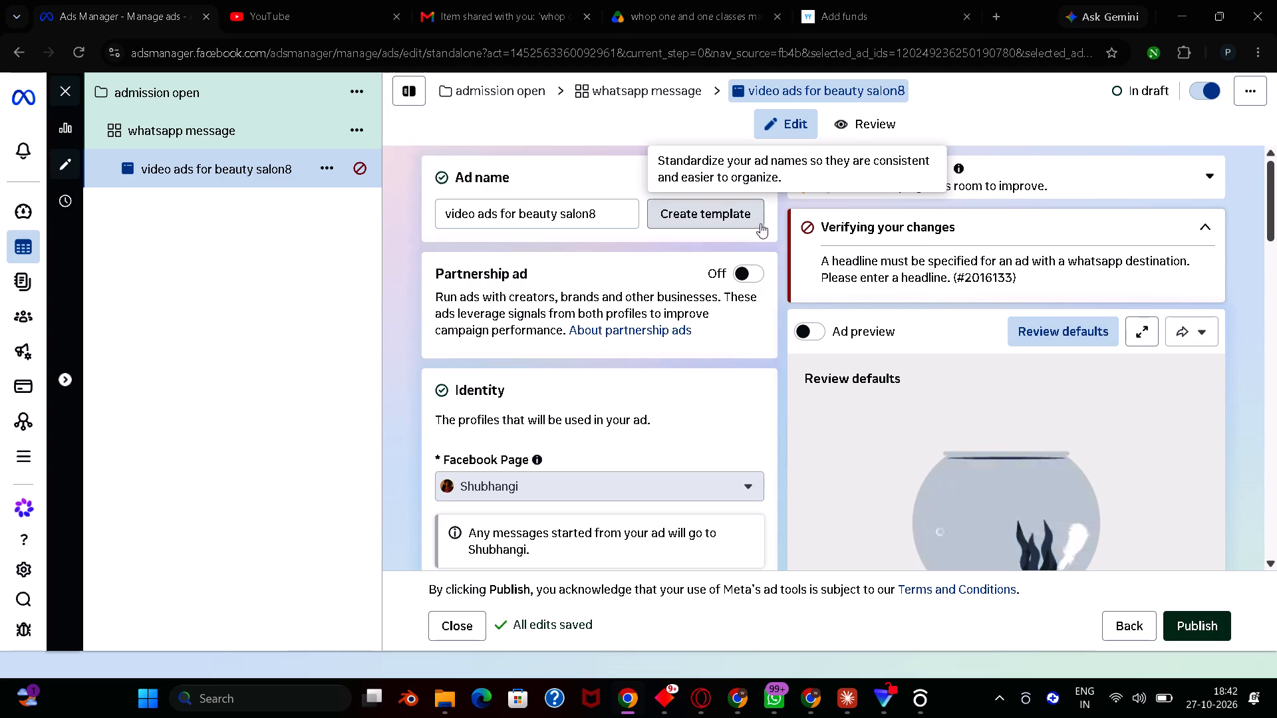
pyautogui.click(623, 211)
pyautogui.press('BackSpace')
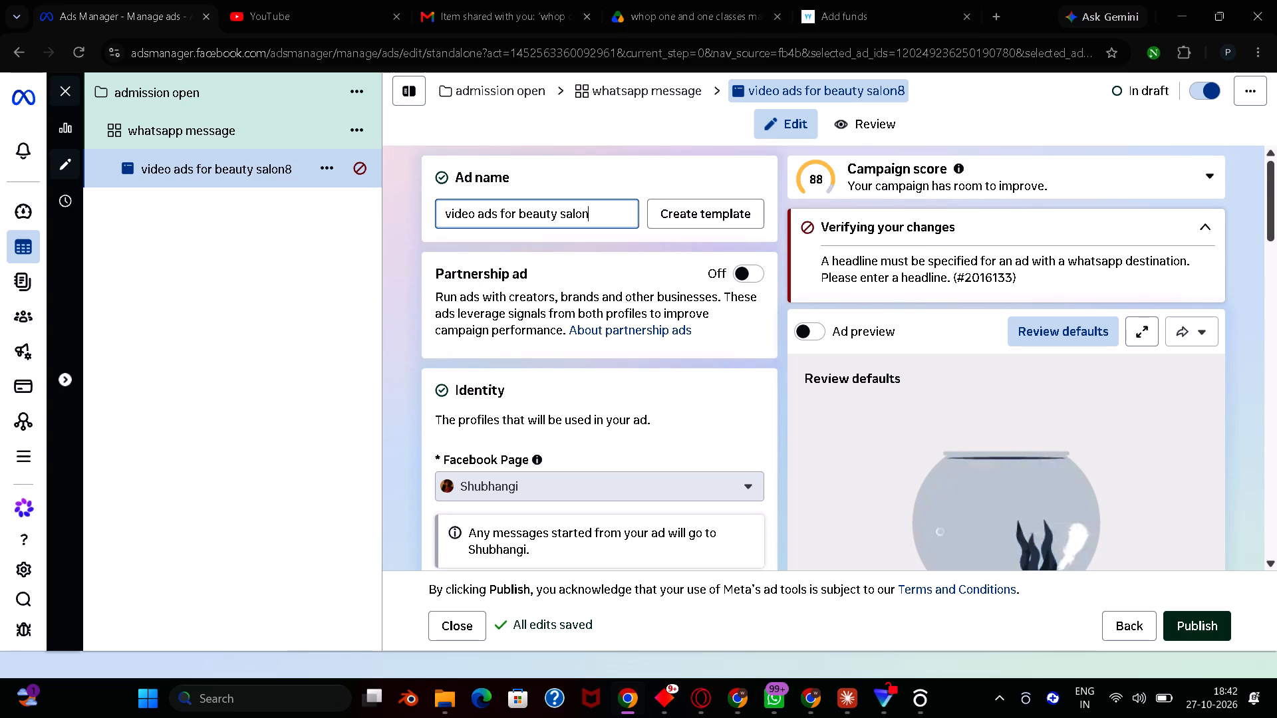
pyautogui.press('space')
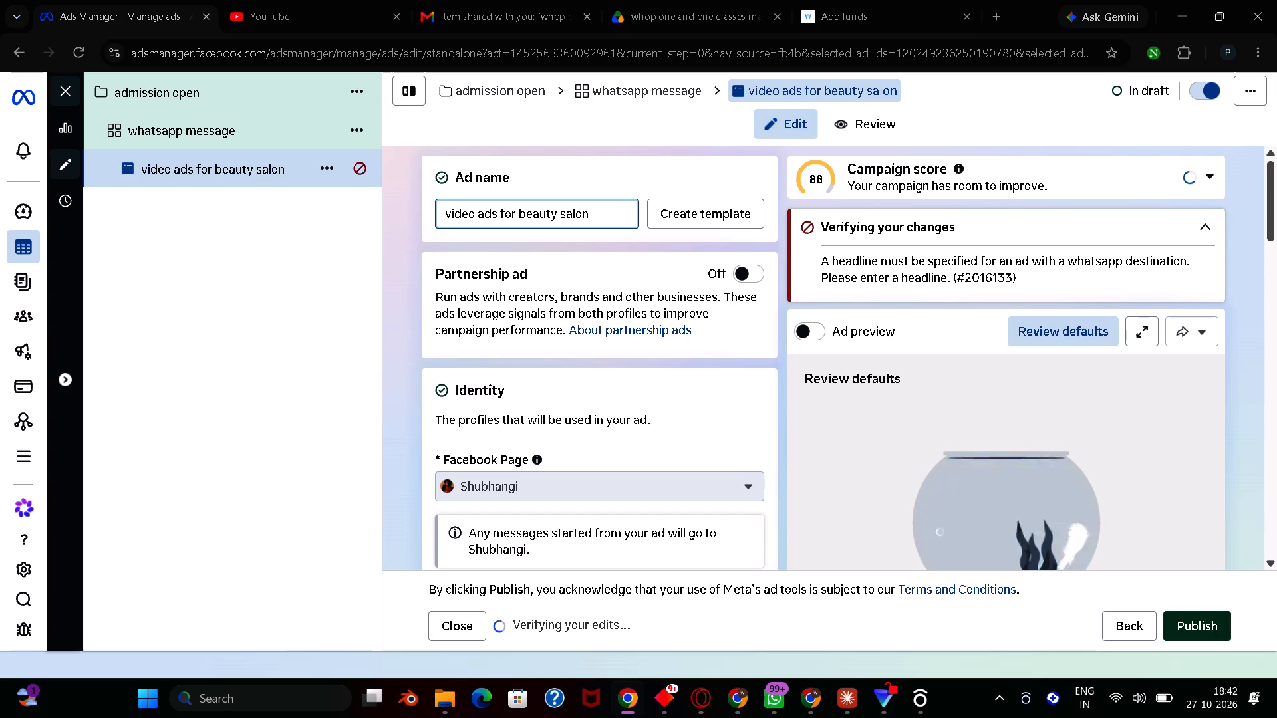
pyautogui.press('BackSpace')
# Check the ad's advanced preview across all placements and close it.
pyautogui.click(1133, 333)
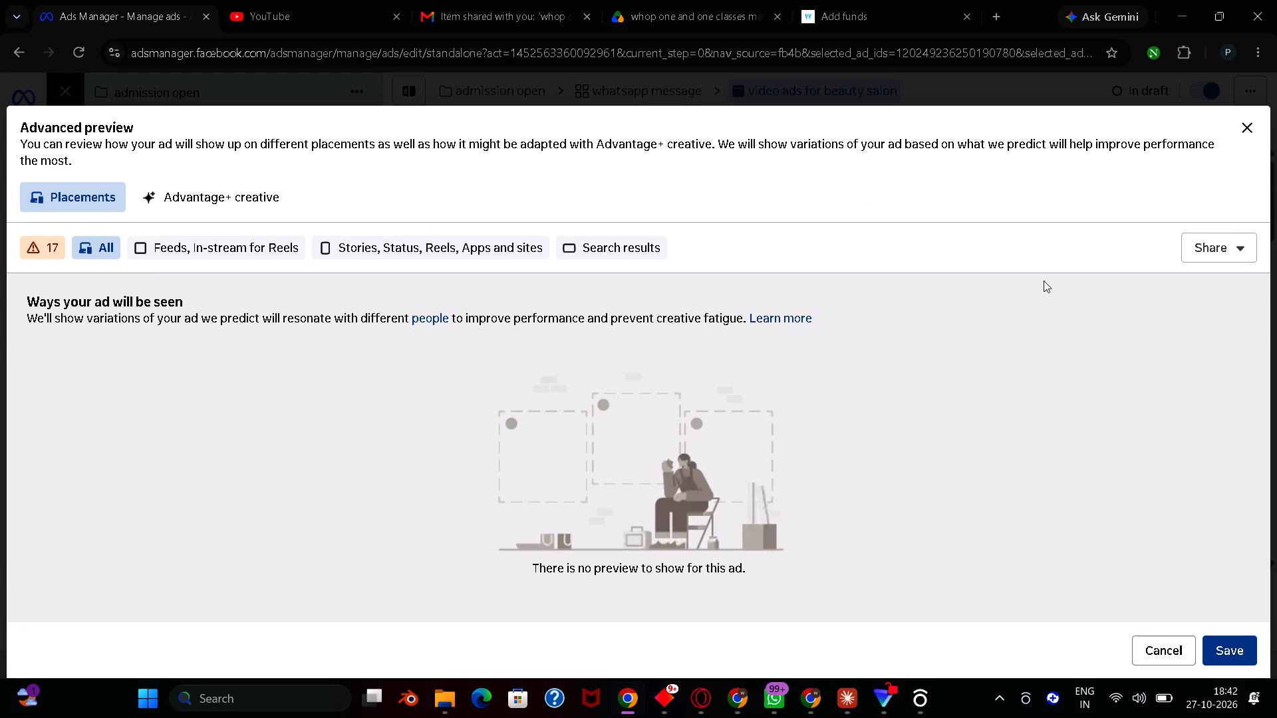
pyautogui.click(1241, 127)
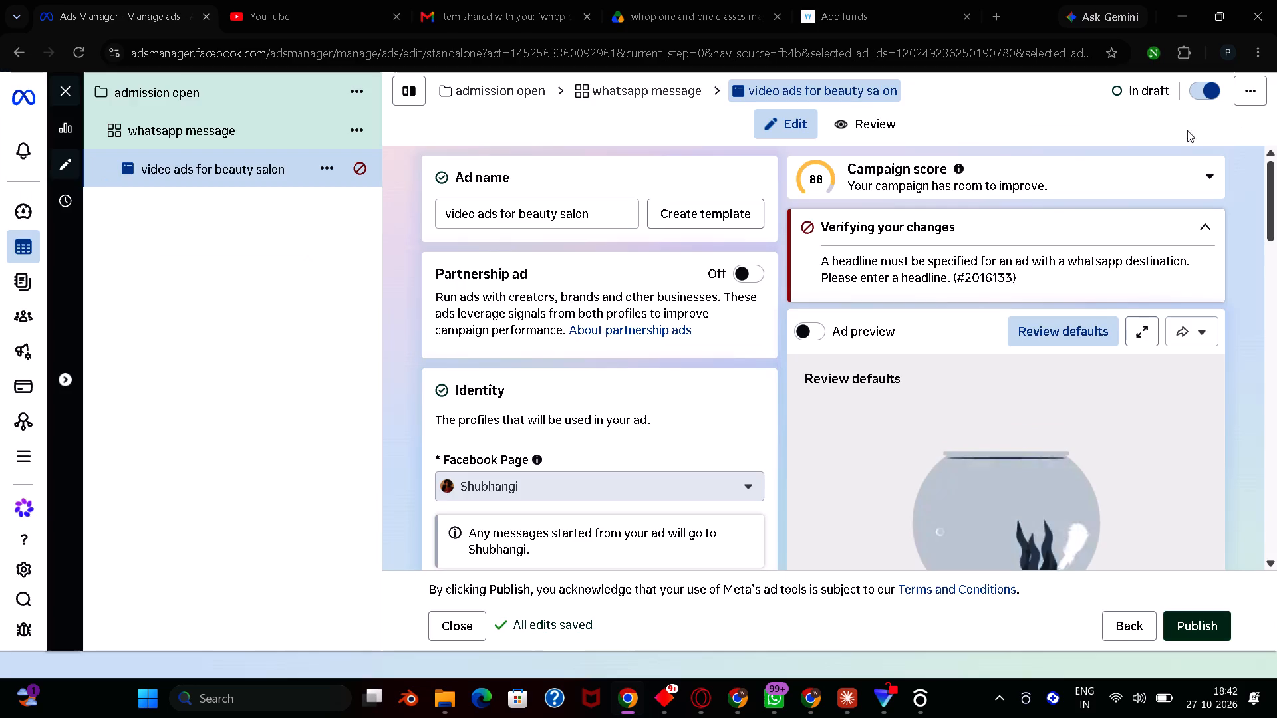
# Examine the ad's error notice and review its partnership and identity settings, including the Facebook, Instagram, Threads and WhatsApp profiles.
pyautogui.click(352, 170)
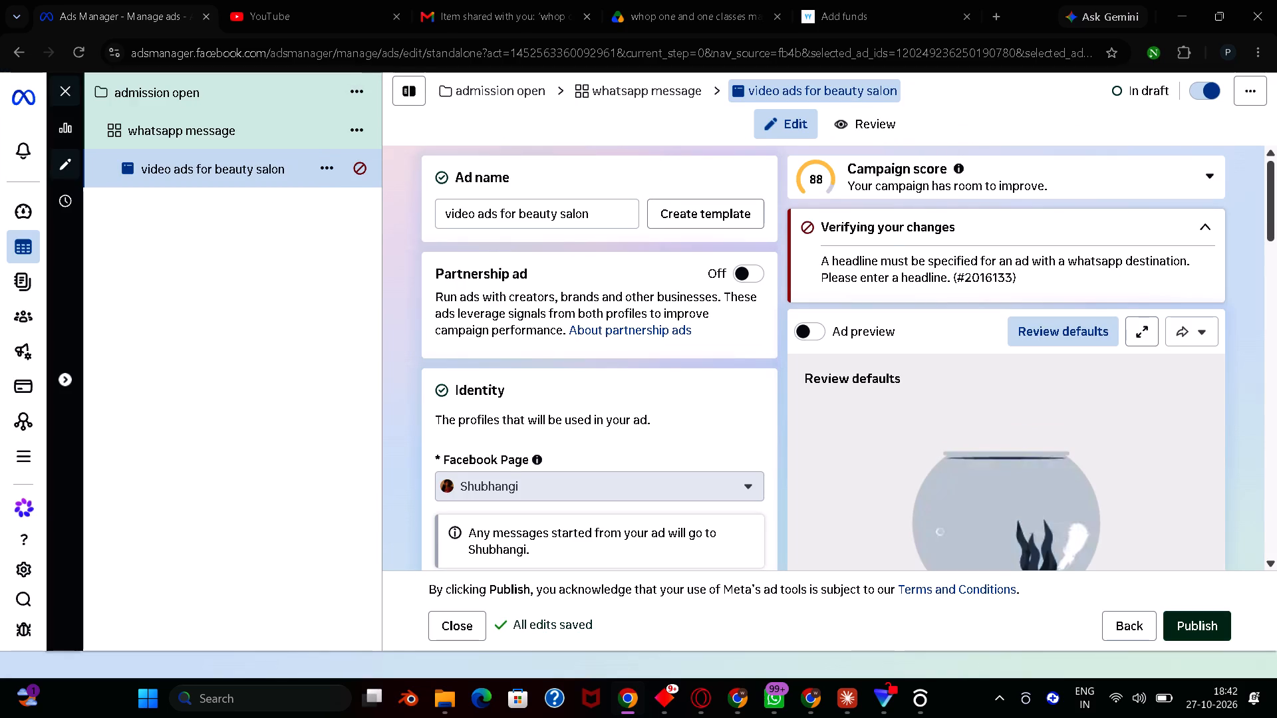
pyautogui.scroll(-1, 659, 289)
pyautogui.click(903, 227)
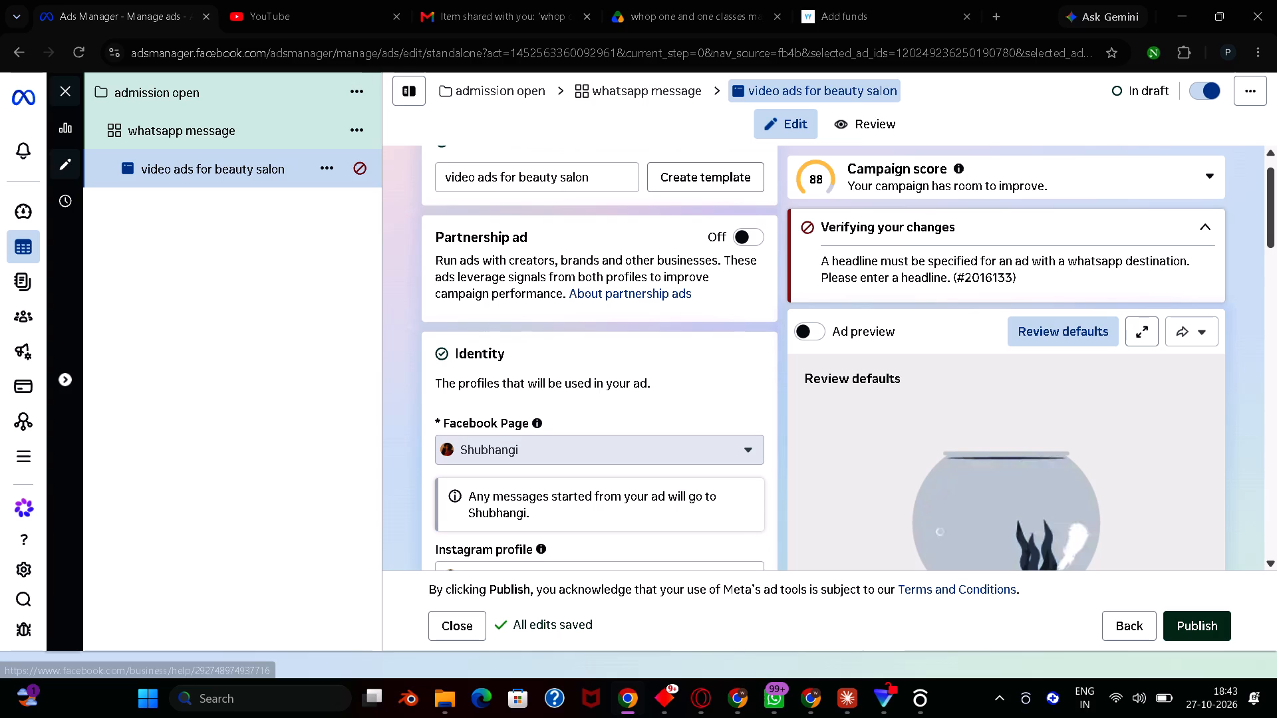
pyautogui.moveTo(903, 259); pyautogui.dragTo(702, 282)
pyautogui.scroll(-1, 702, 282)
pyautogui.click(702, 282)
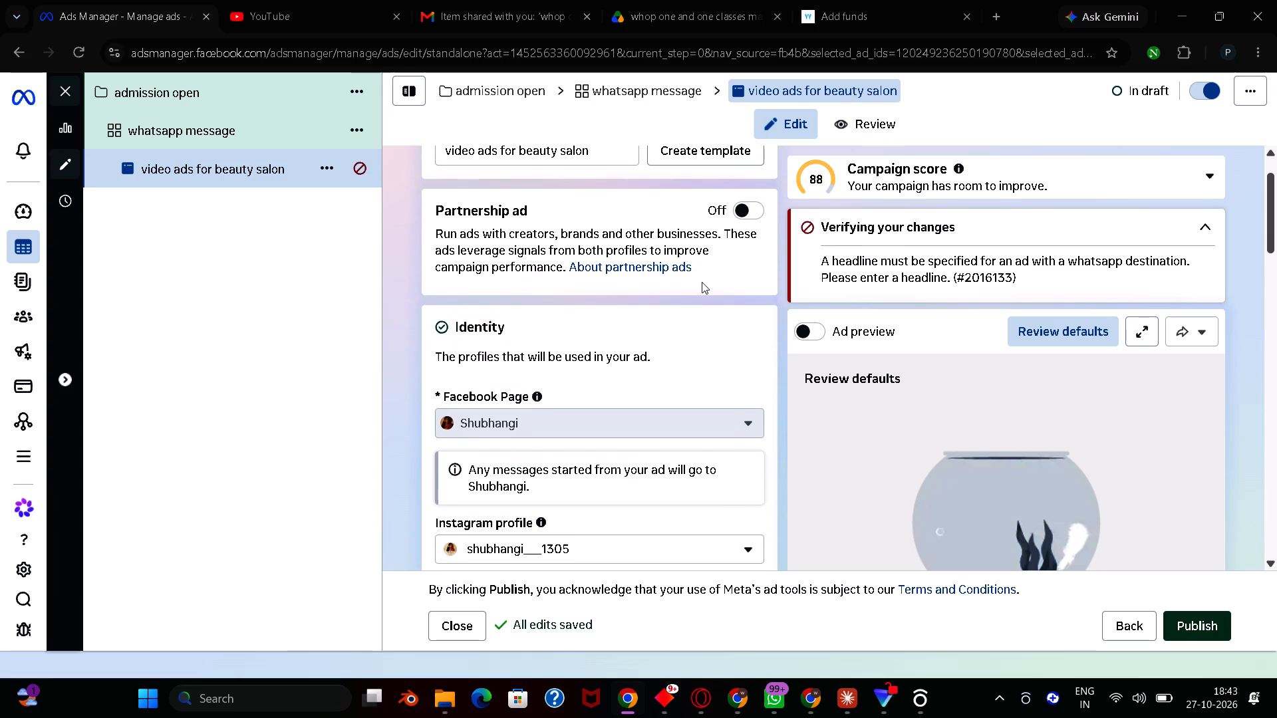
pyautogui.hscroll(6, 702, 282)
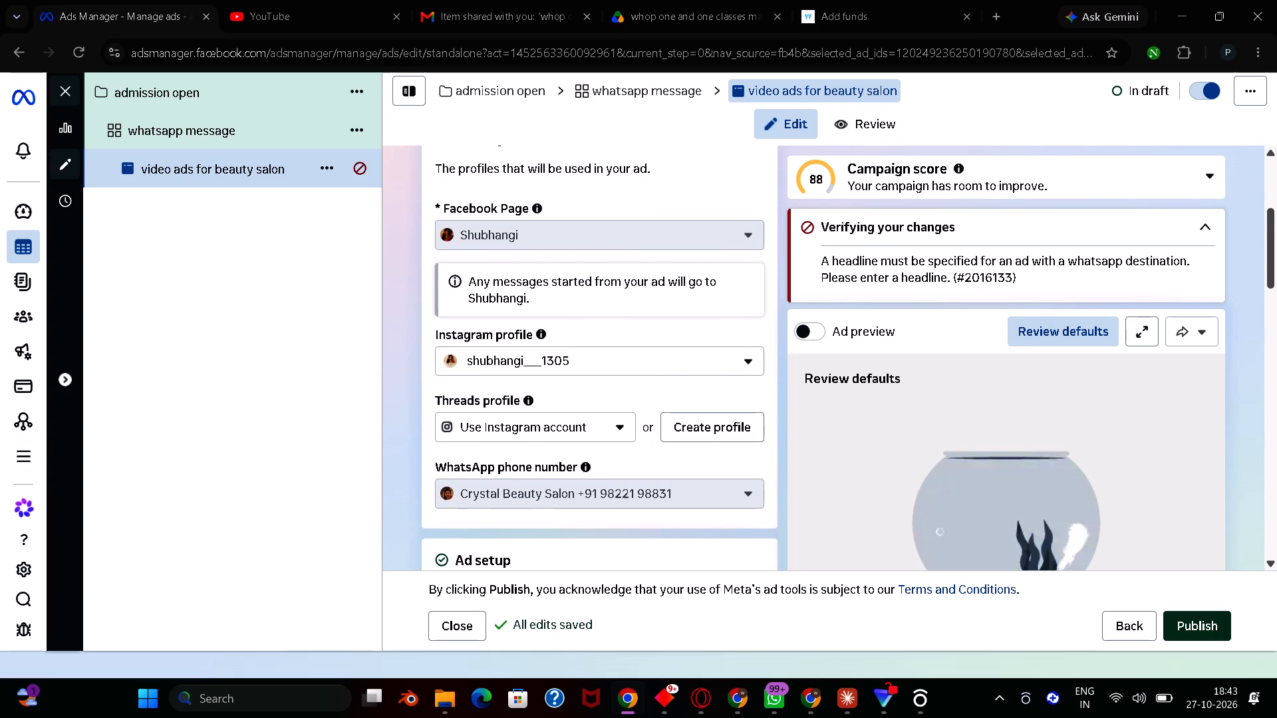
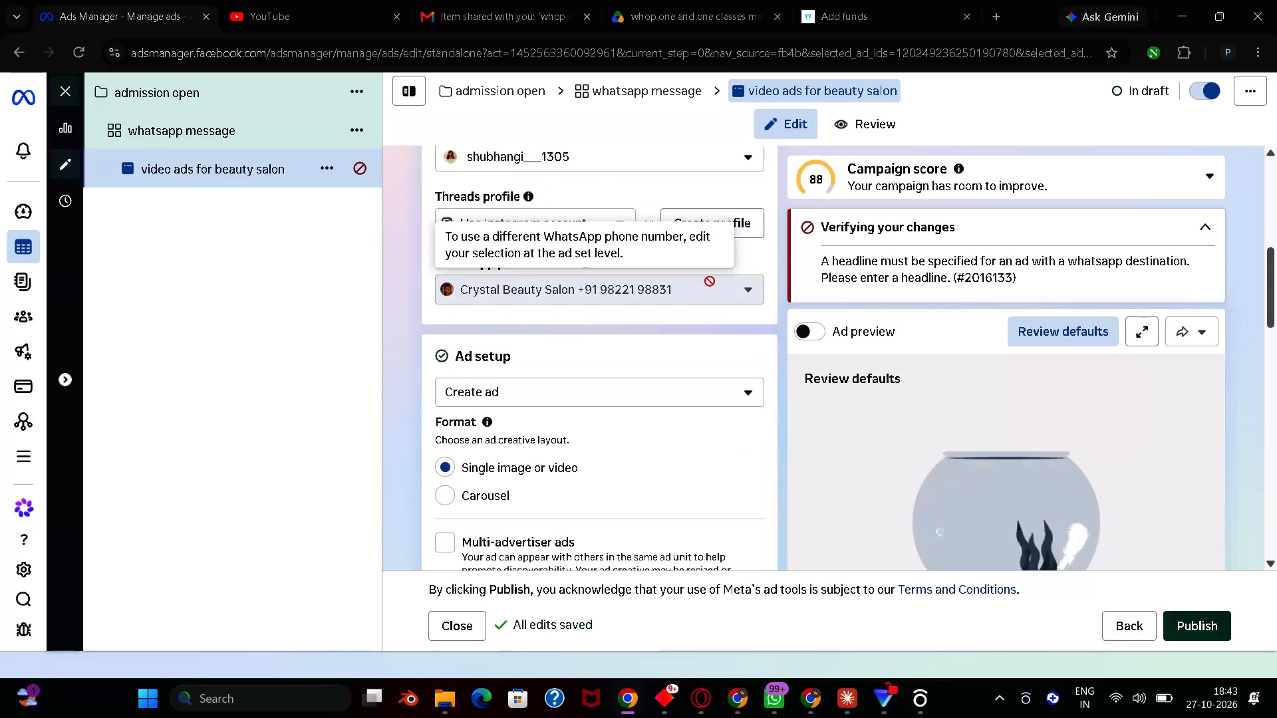
# Start setting up the ad's creative as a video ad.
pyautogui.scroll(-1, 710, 281)
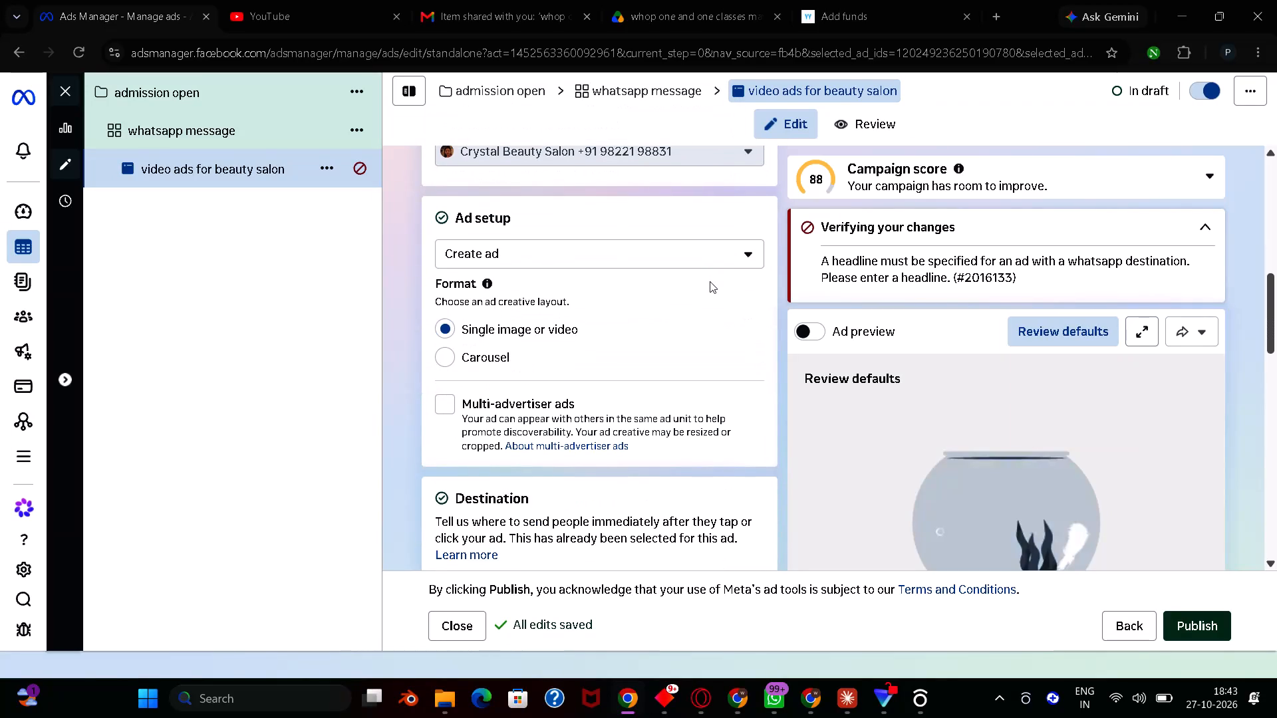
pyautogui.hscroll(1, 460, 338)
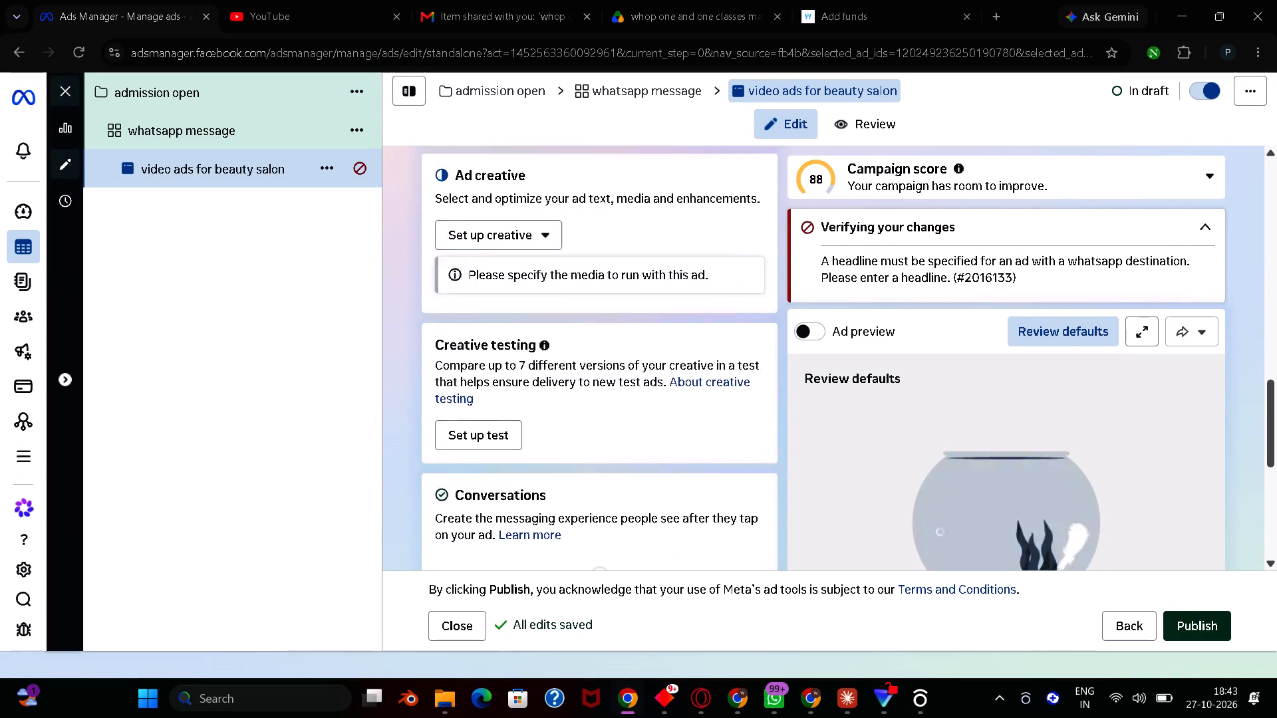
pyautogui.hscroll(1, 460, 338)
pyautogui.scroll(2, 460, 338)
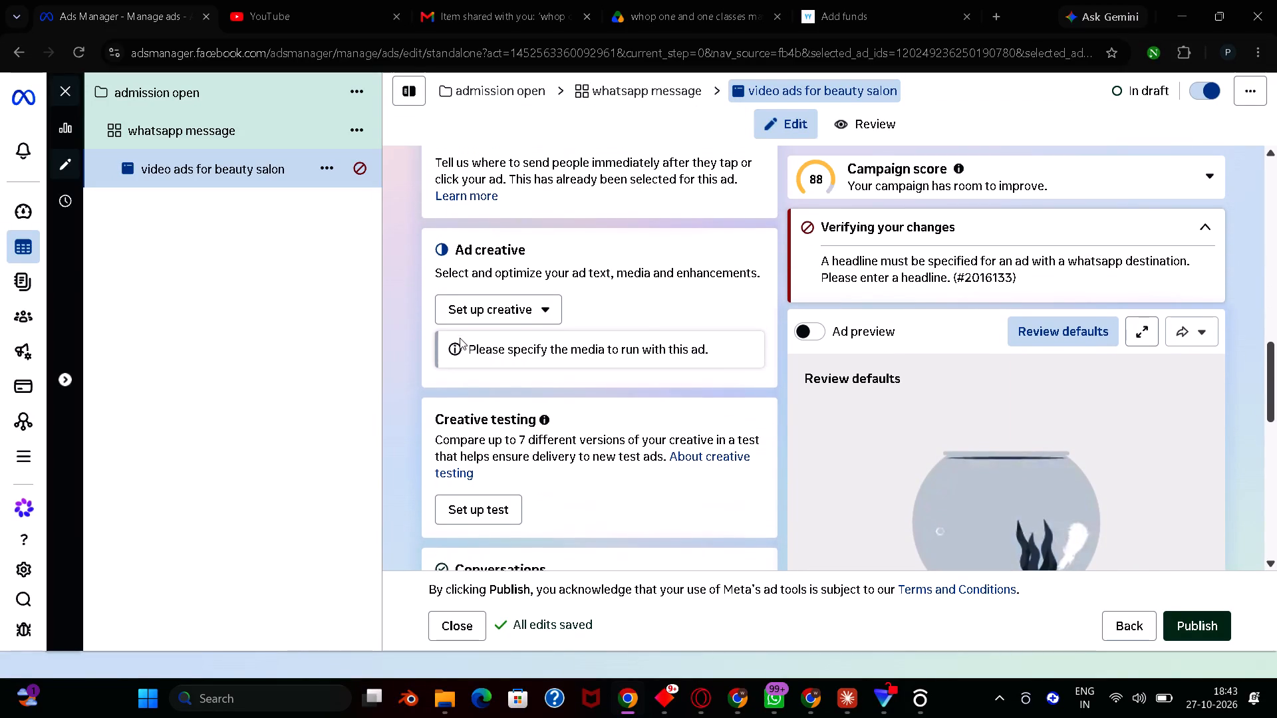
pyautogui.scroll(2, 460, 338)
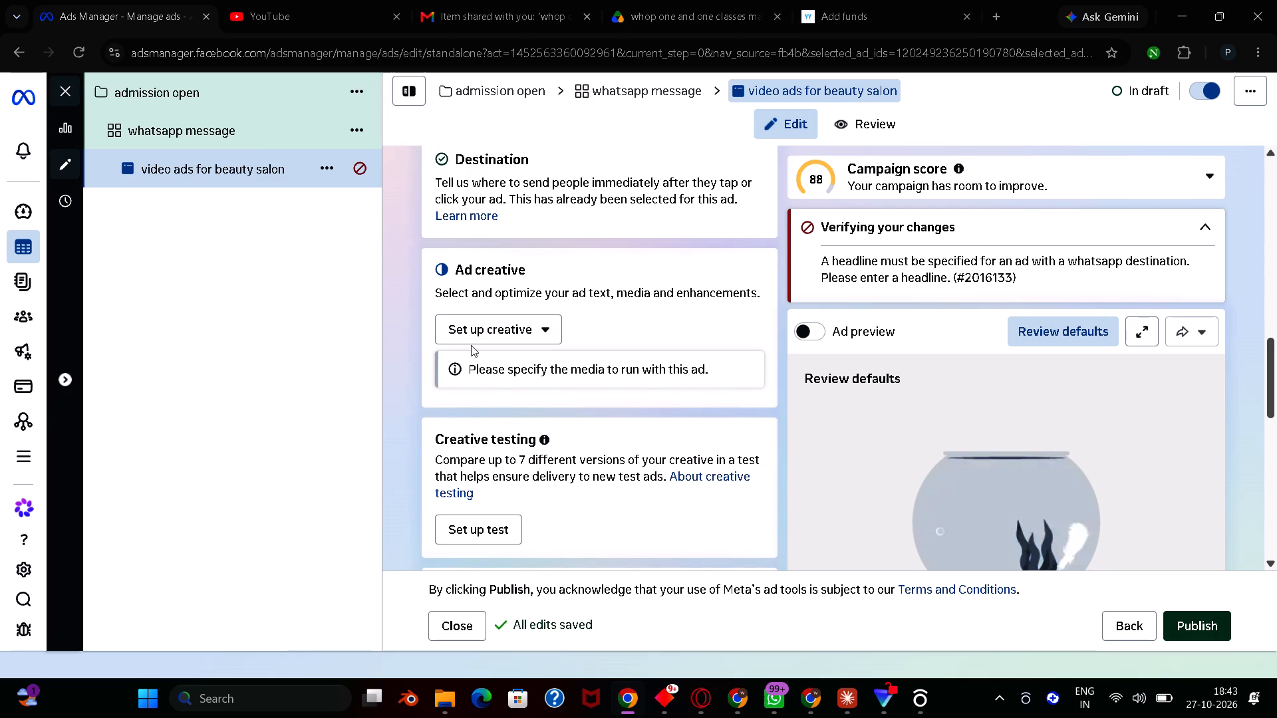
pyautogui.click(474, 342)
pyautogui.click(464, 391)
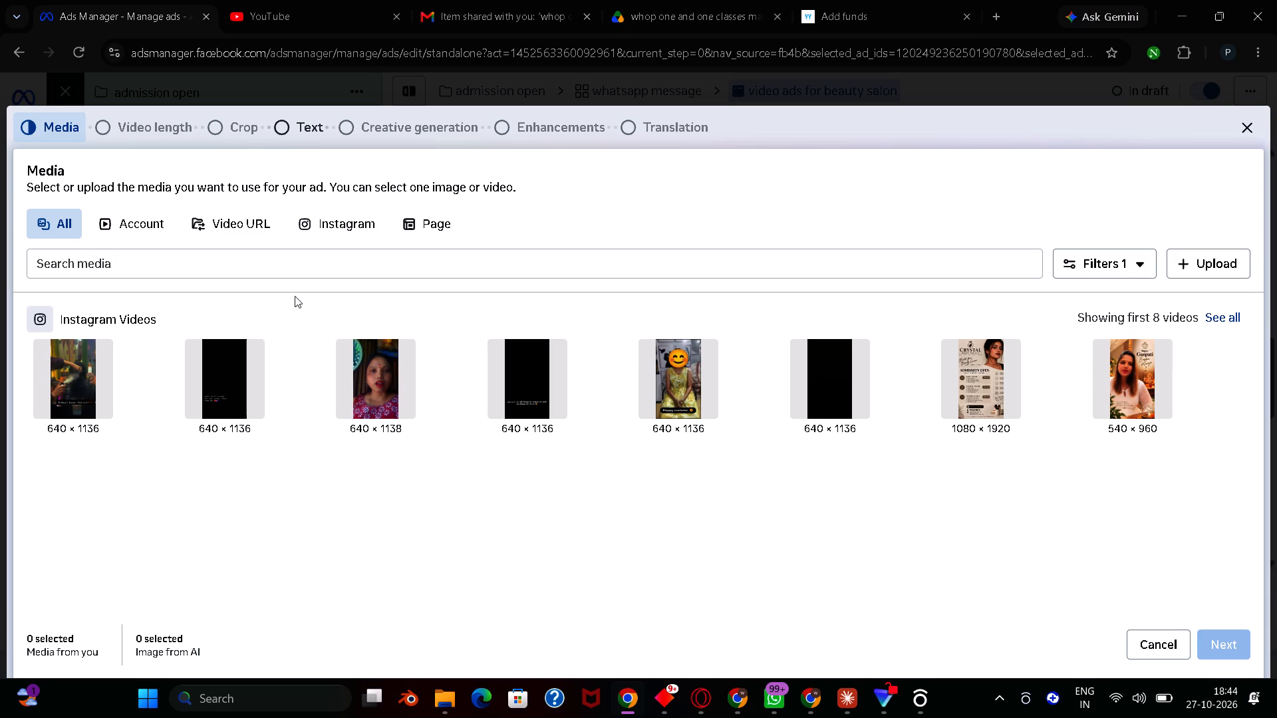
# Check the page, account and full media sources, and select the 640 × 1138 Instagram video for the ad.
pyautogui.click(414, 213)
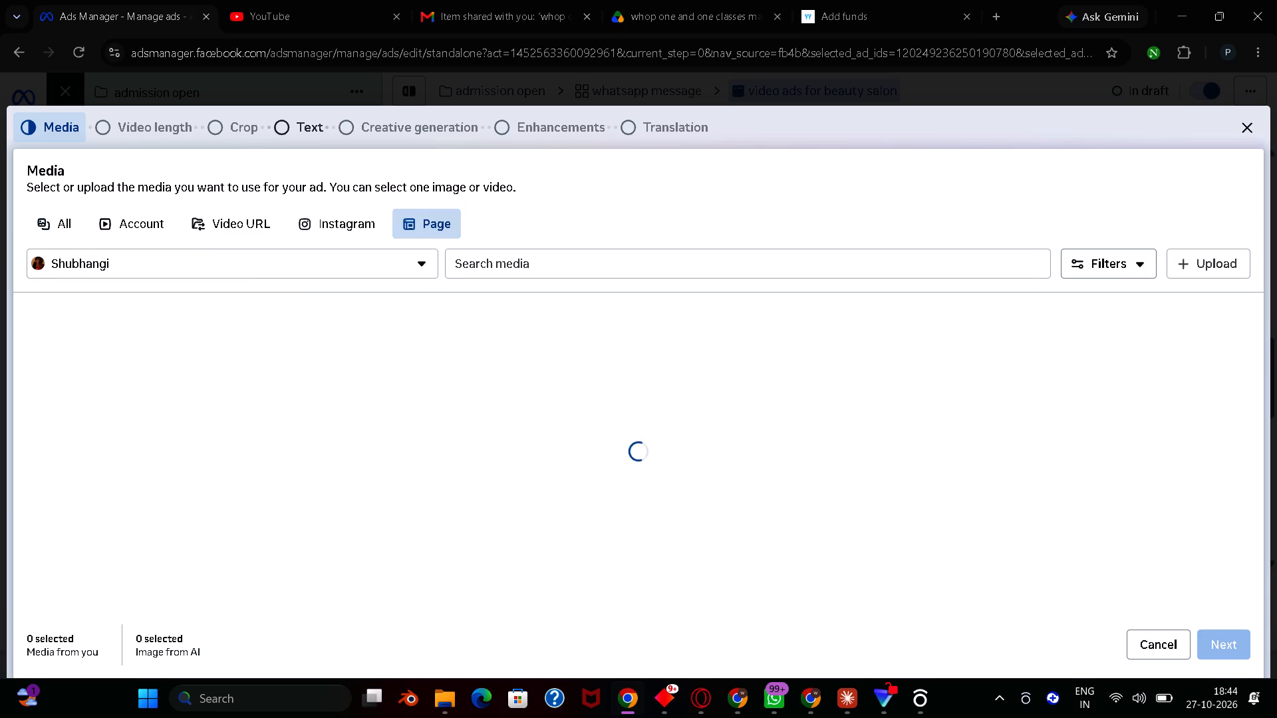
pyautogui.click(121, 227)
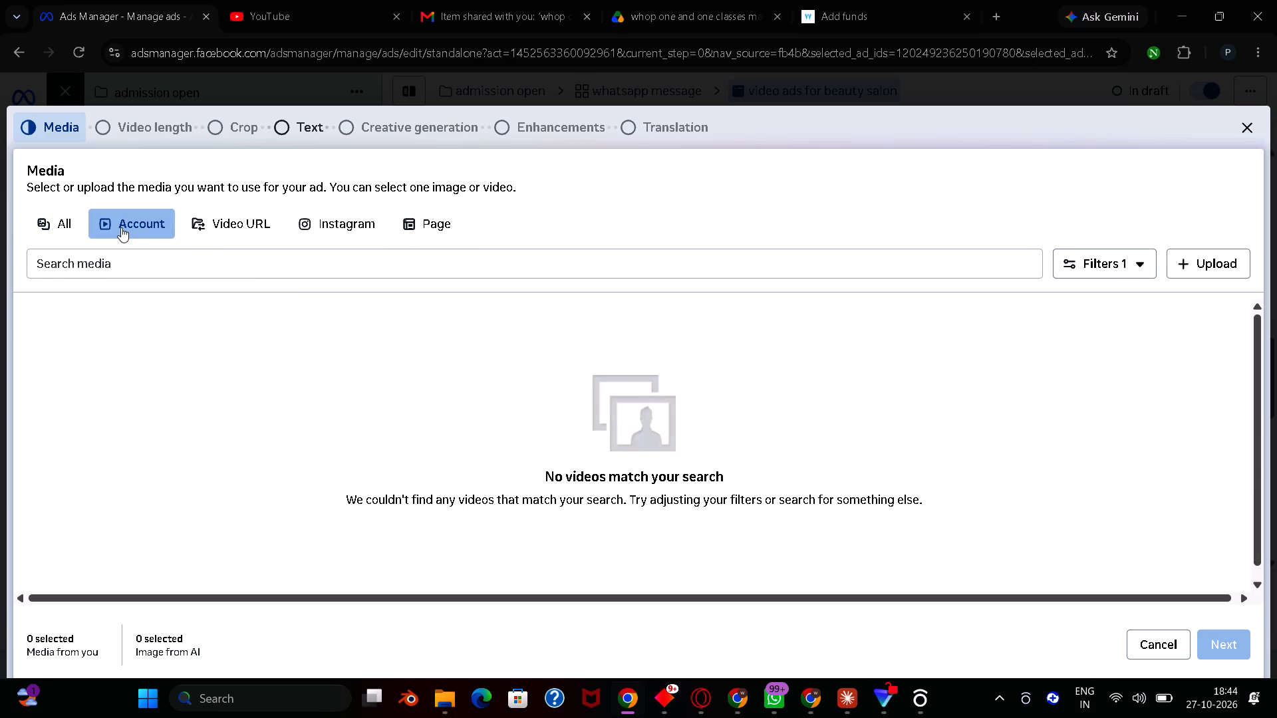
pyautogui.click(27, 213)
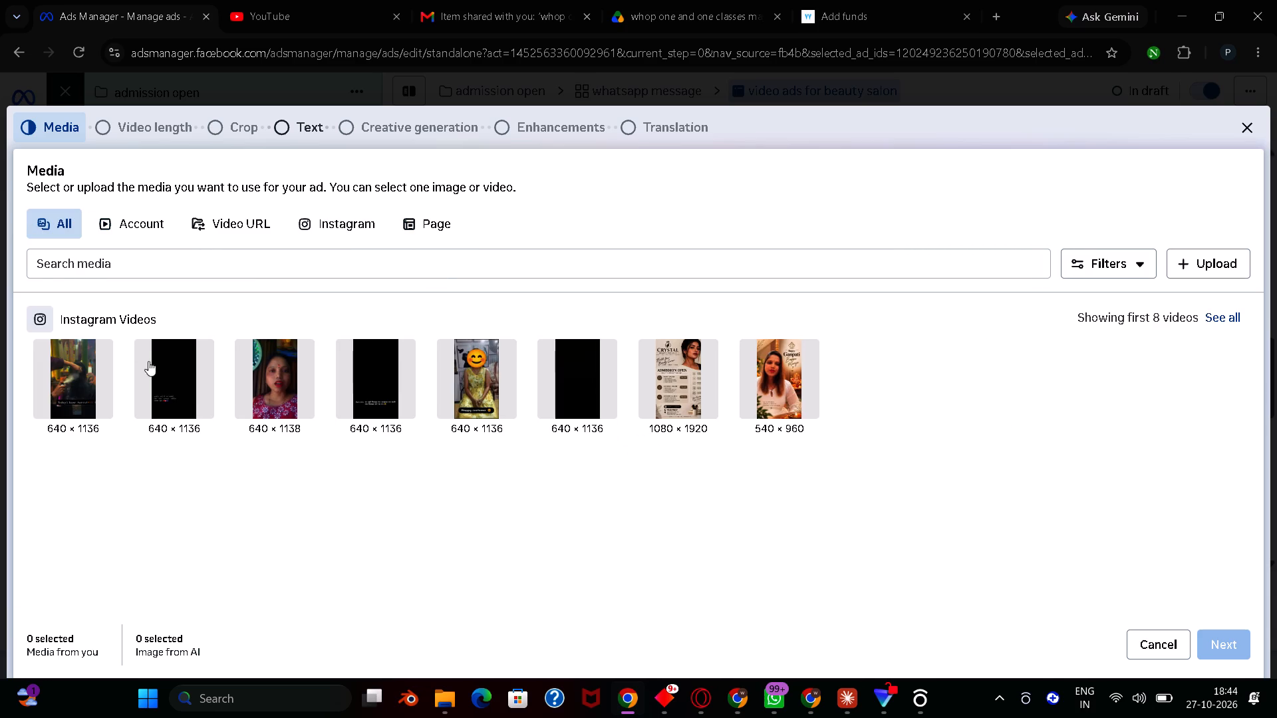
pyautogui.doubleClick(245, 395)
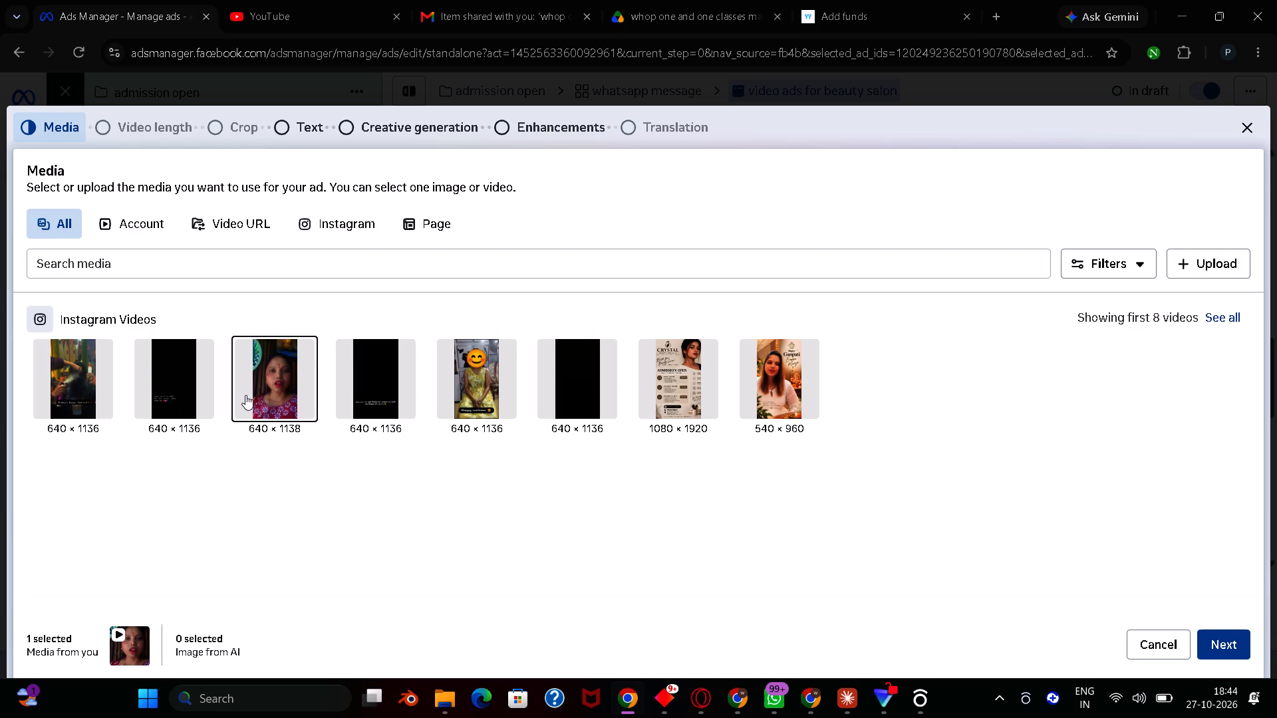
pyautogui.click(118, 639)
pyautogui.click(157, 603)
pyautogui.click(164, 586)
pyautogui.click(320, 510)
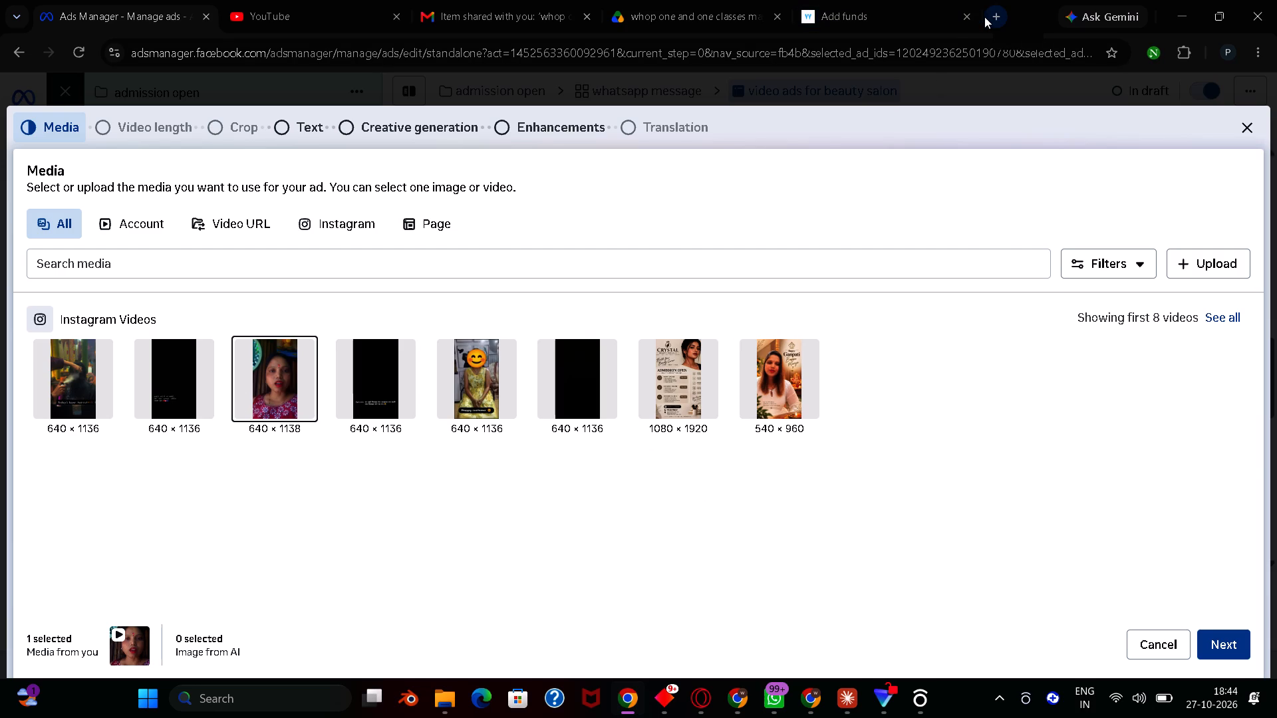
# Open Instagram in a new browser tab, log out of the suspended account and log in with the saved beauty parlour profile.
pyautogui.click(984, 17)
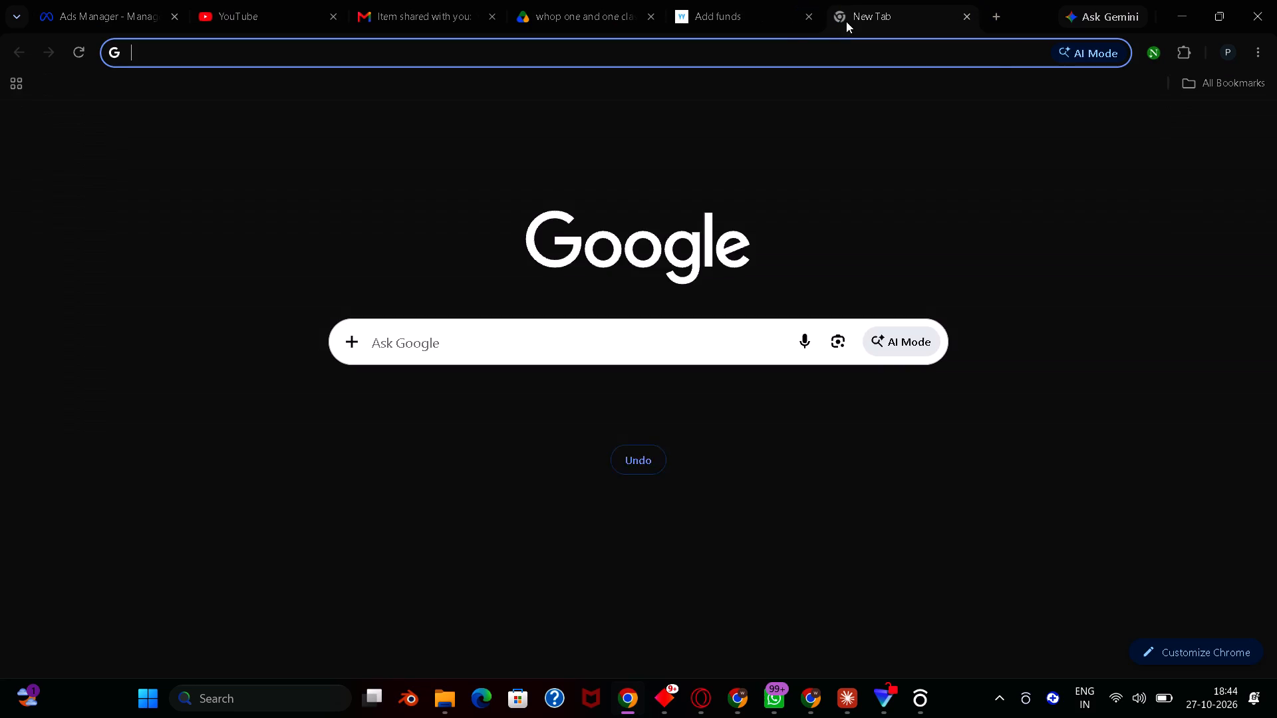
pyautogui.click(301, 492)
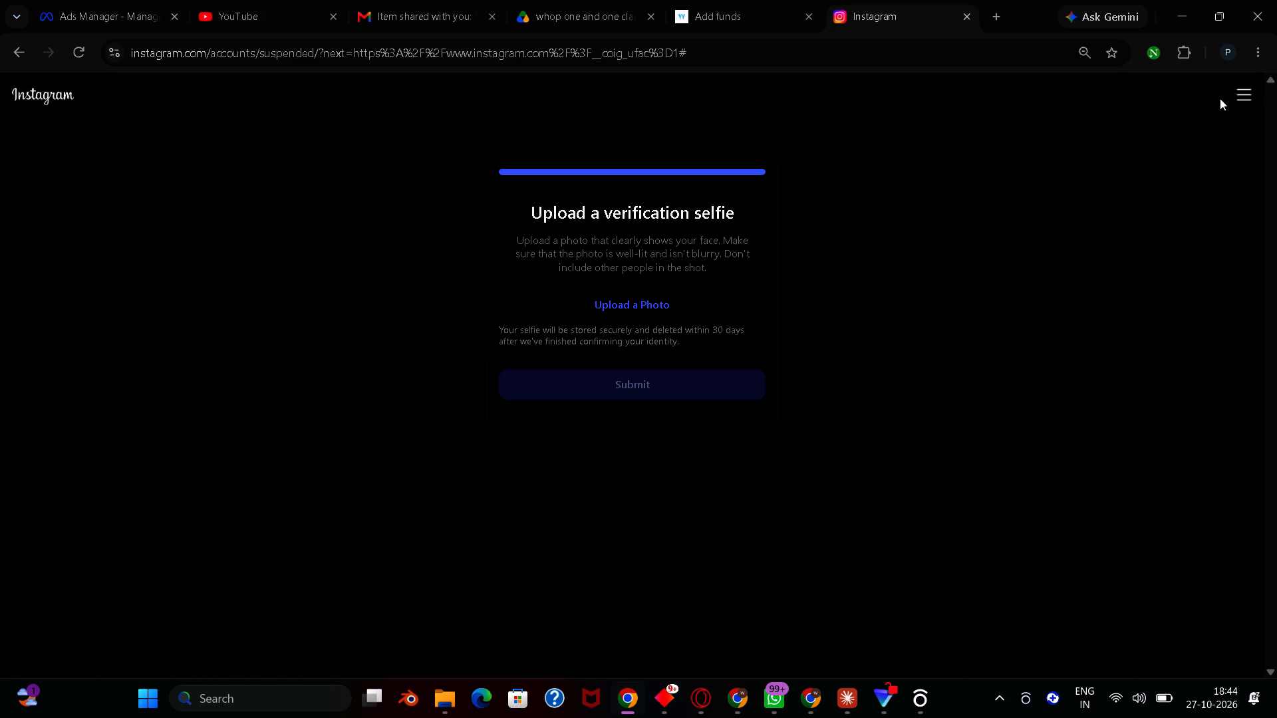
pyautogui.click(1246, 98)
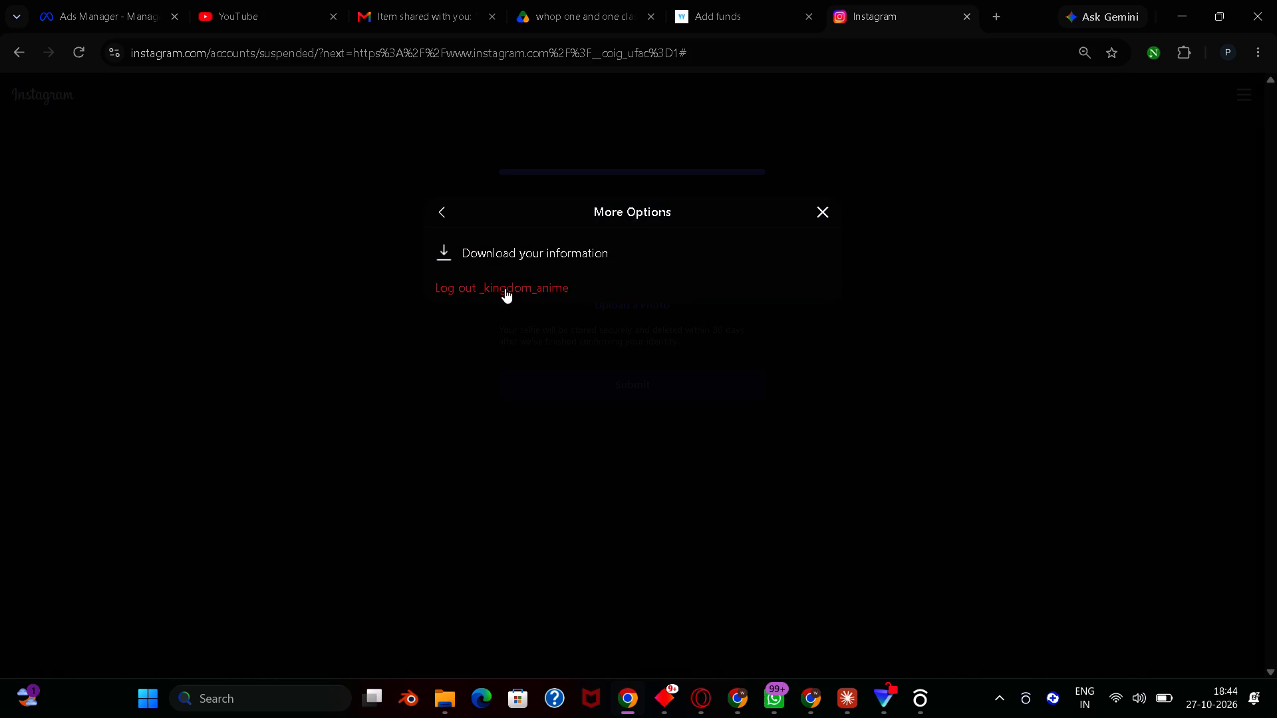
pyautogui.click(501, 289)
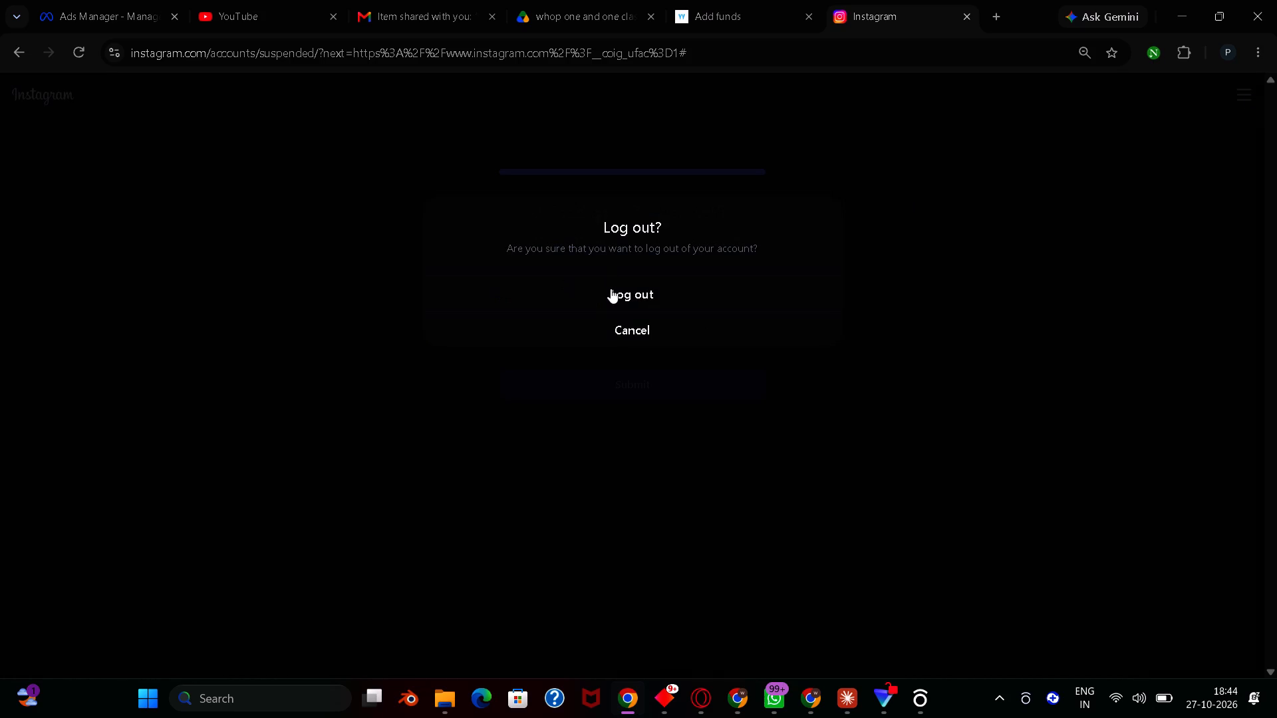
pyautogui.click(611, 289)
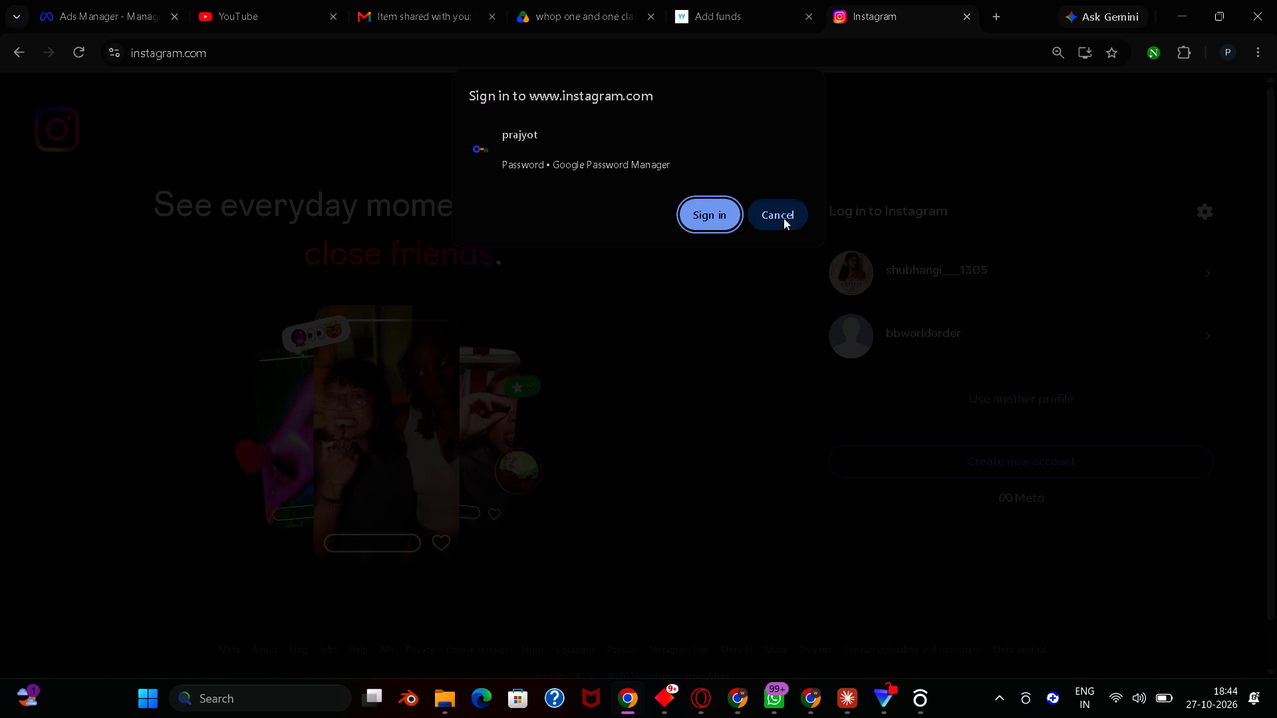
pyautogui.click(797, 215)
pyautogui.click(893, 251)
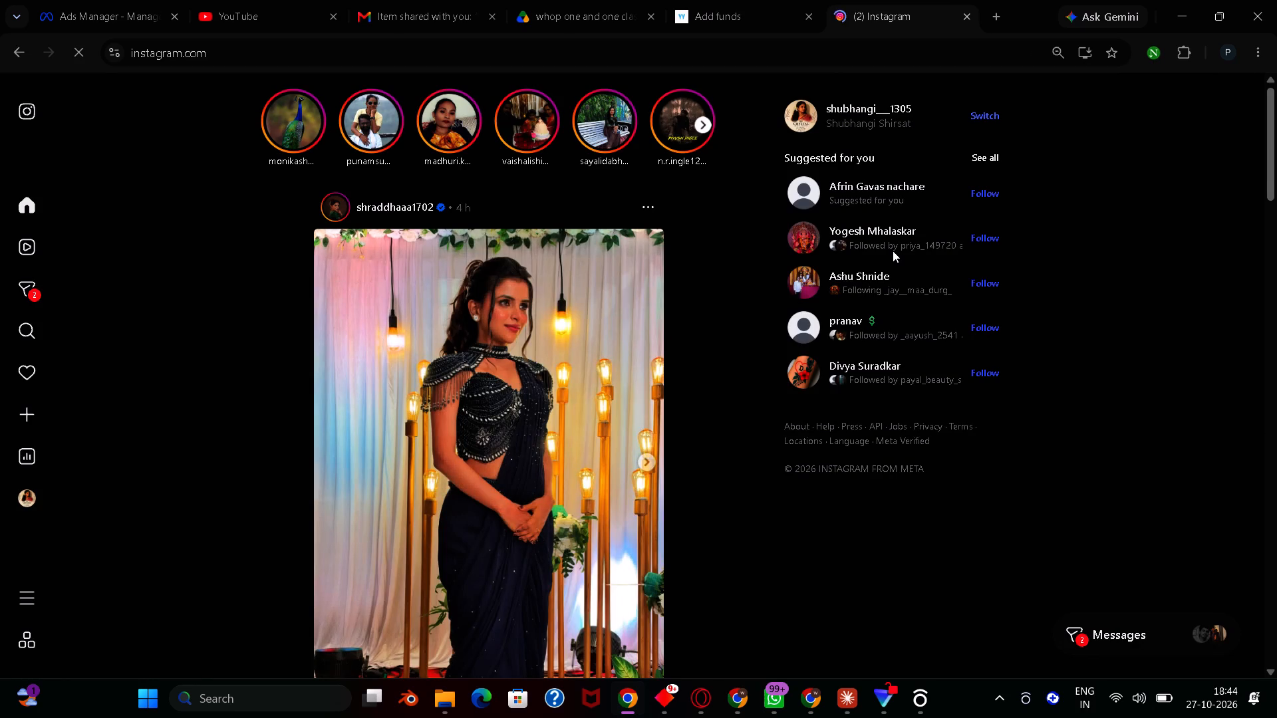
# Open the beauty parlour profile's reels, watch the woman's talking reel with sound, and look over the other reels.
pyautogui.click(31, 493)
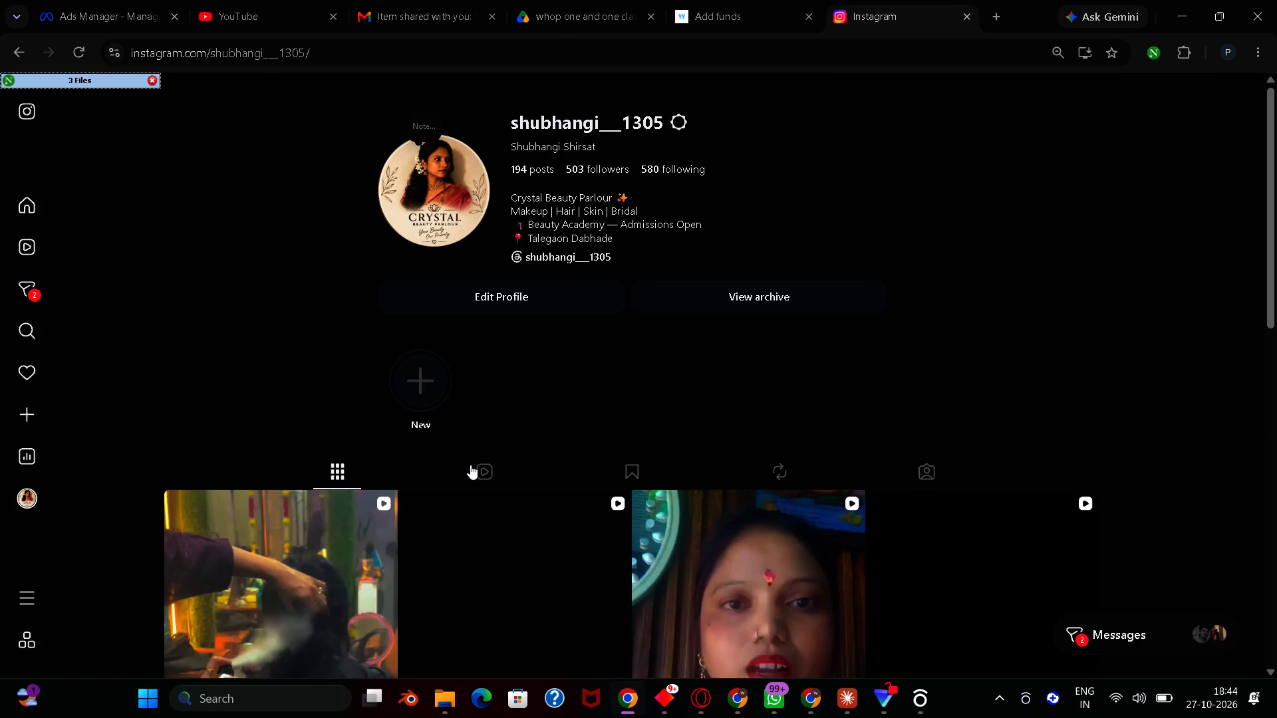
pyautogui.click(470, 465)
pyautogui.hscroll(2, 470, 465)
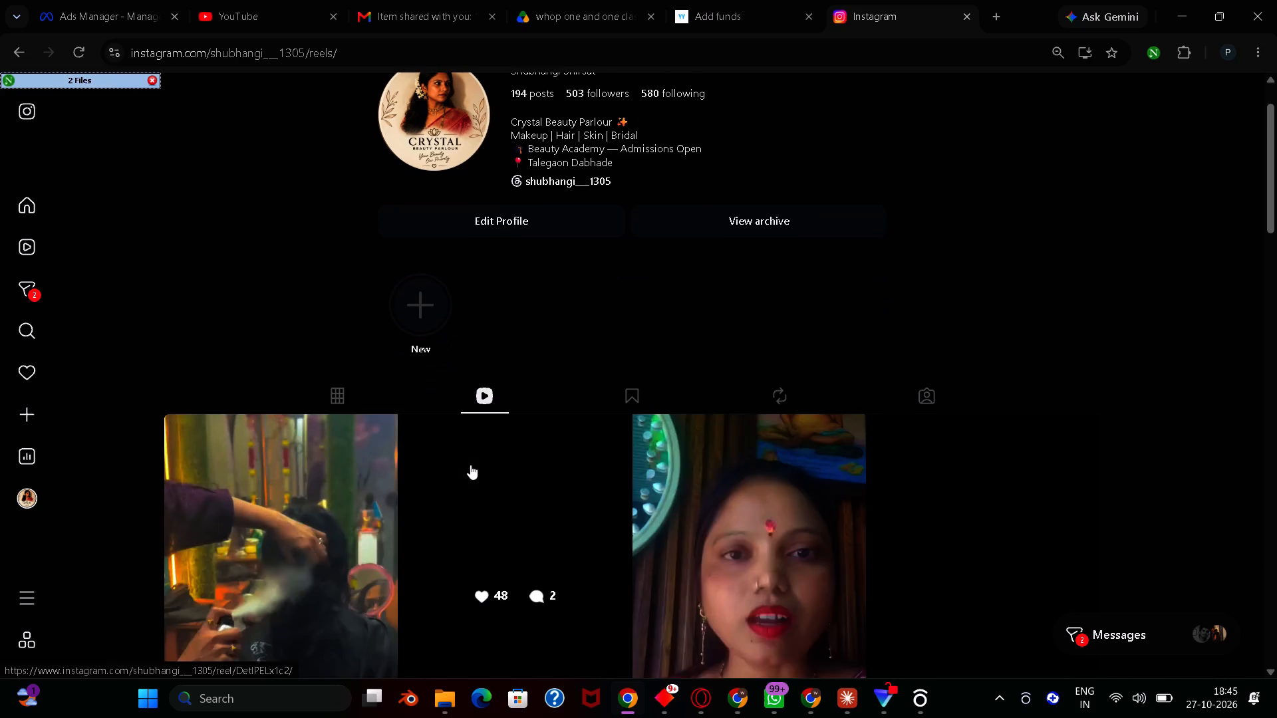
pyautogui.hscroll(3, 470, 465)
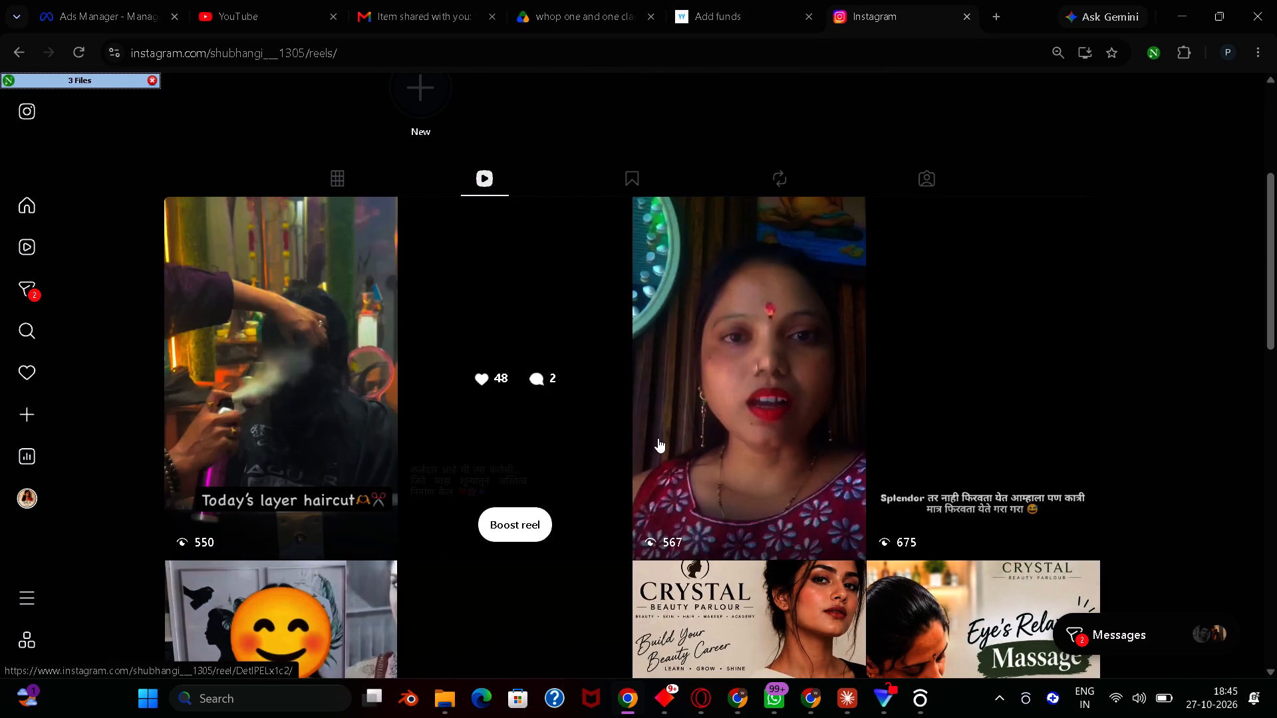
pyautogui.click(658, 438)
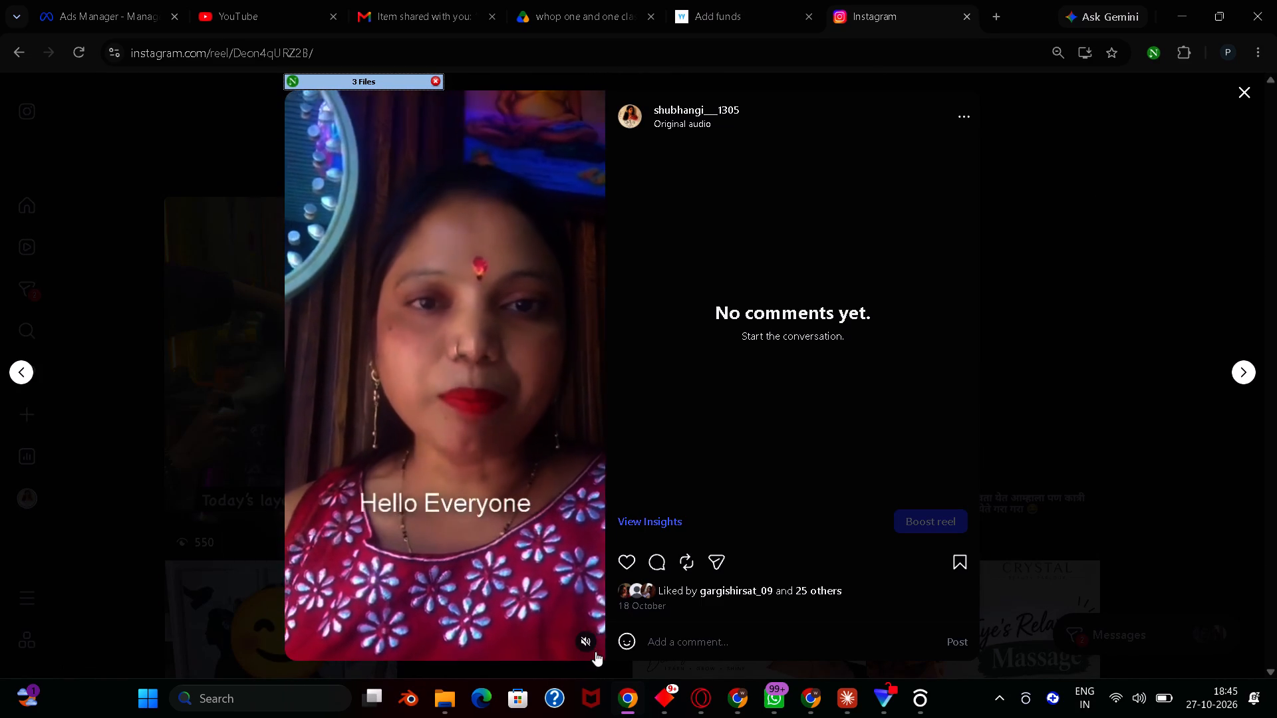
pyautogui.click(586, 622)
pyautogui.click(576, 639)
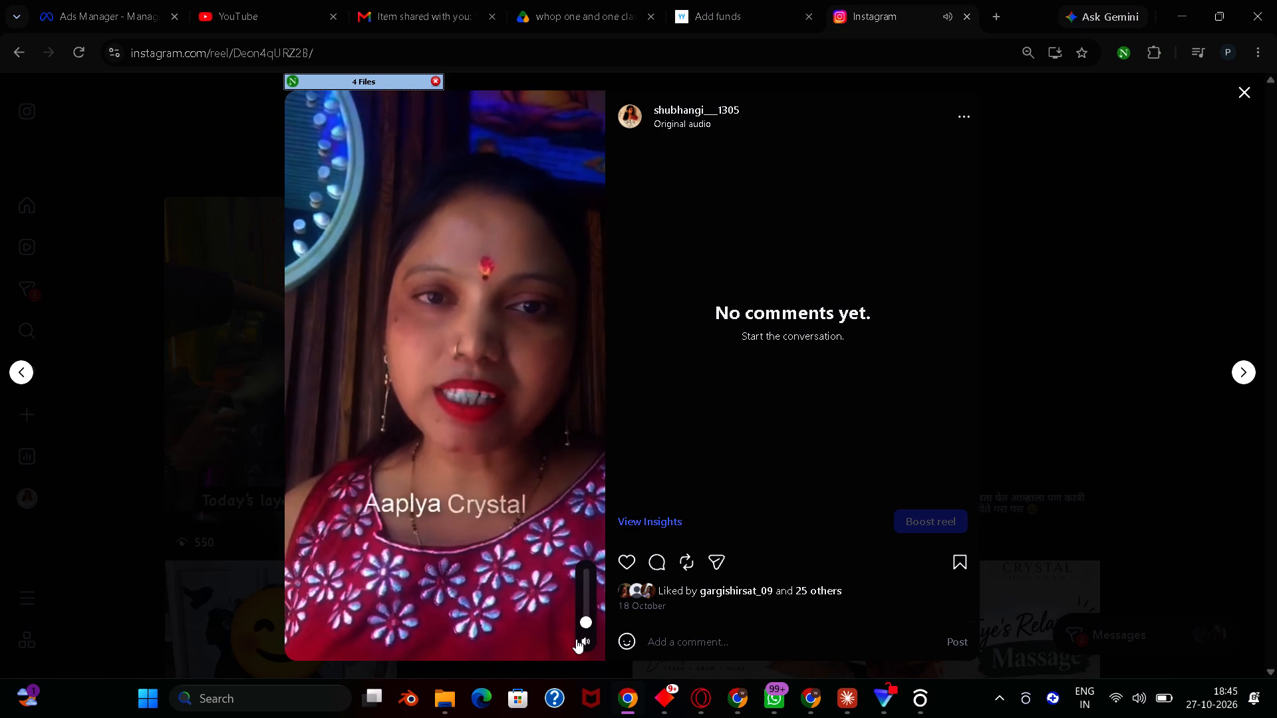
pyautogui.click(576, 639)
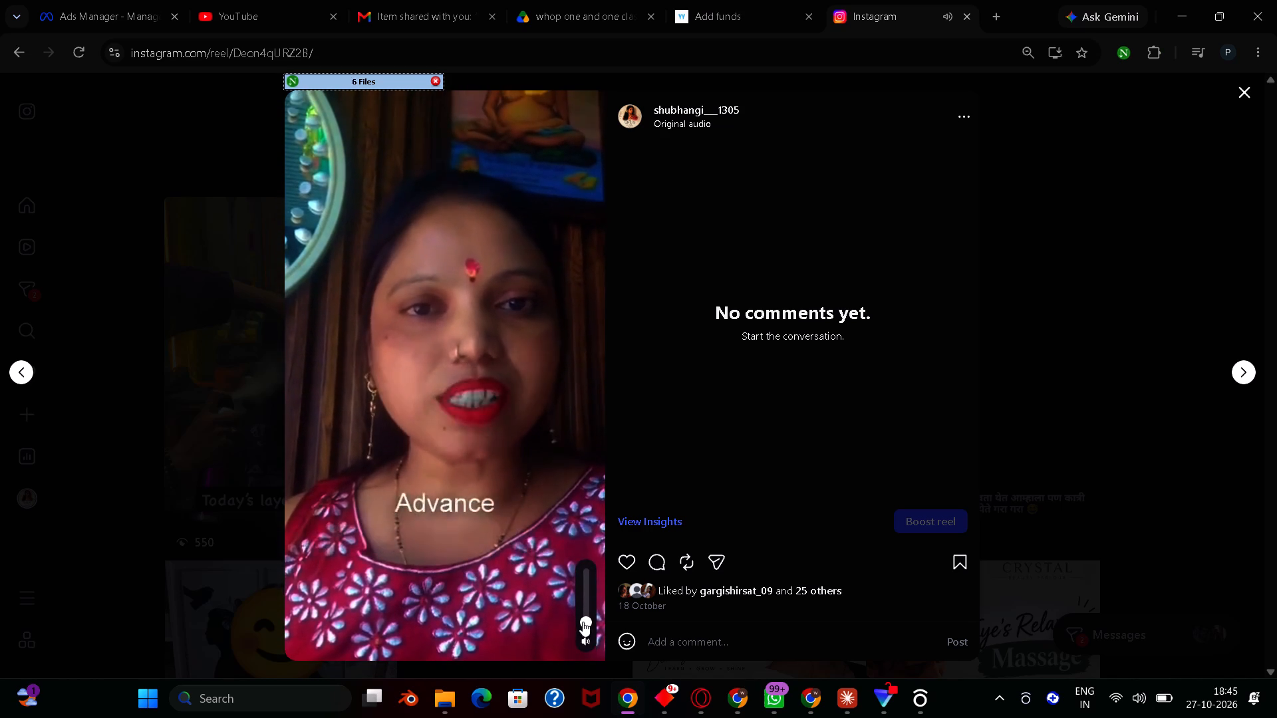
pyautogui.moveTo(583, 622); pyautogui.dragTo(591, 583)
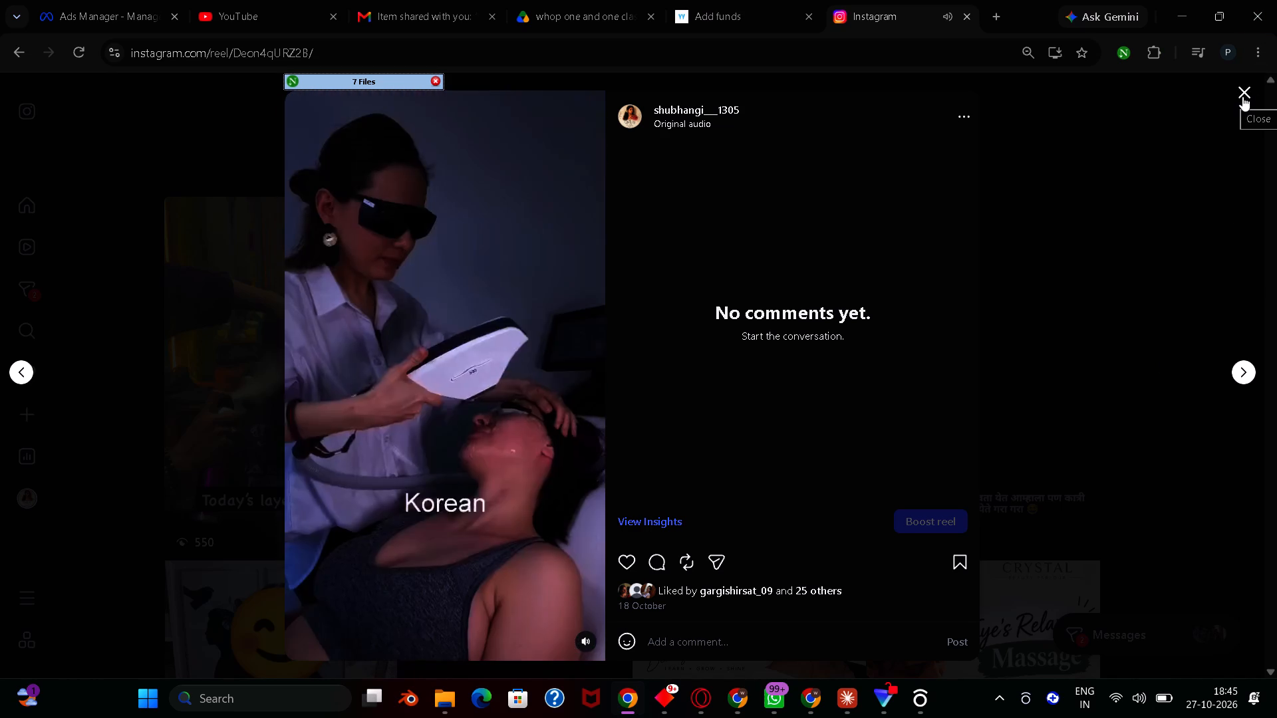
pyautogui.click(1242, 96)
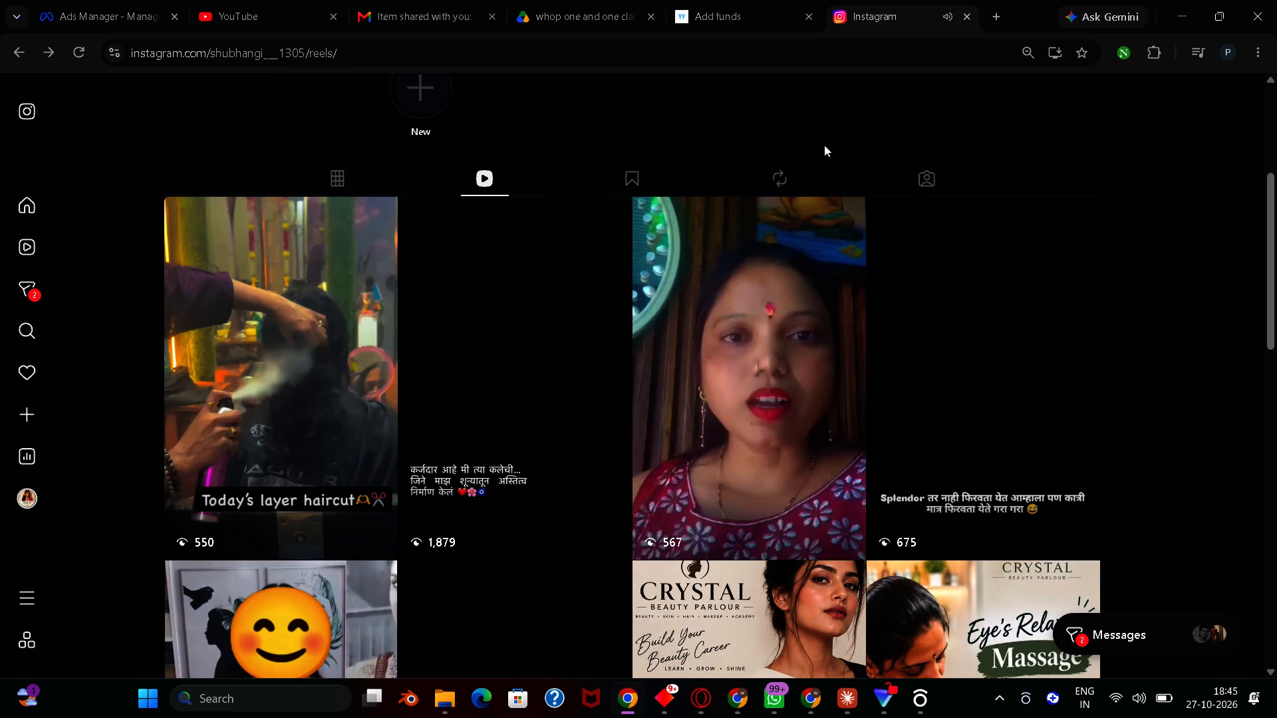
pyautogui.scroll(-3, 676, 244)
pyautogui.scroll(2, 676, 244)
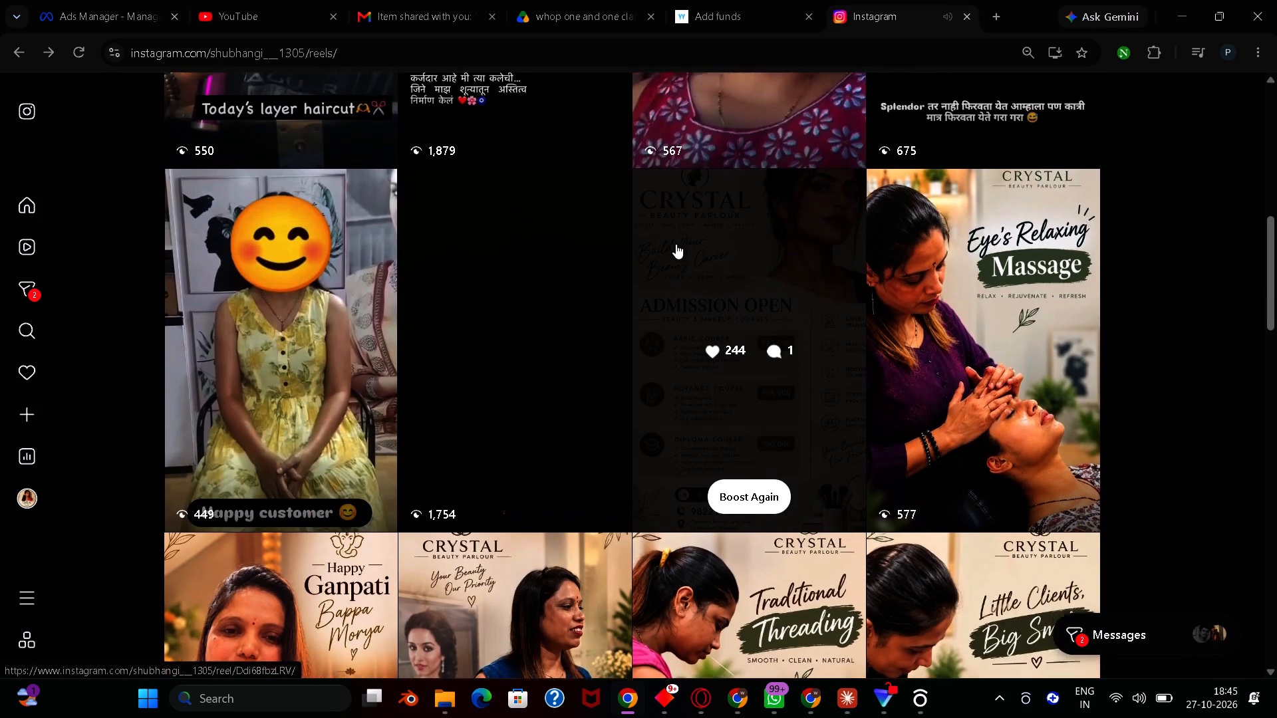
pyautogui.scroll(1, 676, 244)
# Return to Ads Manager and advance the creative setup with the 640 × 1138 Instagram video to the text stage.
pyautogui.click(714, 0)
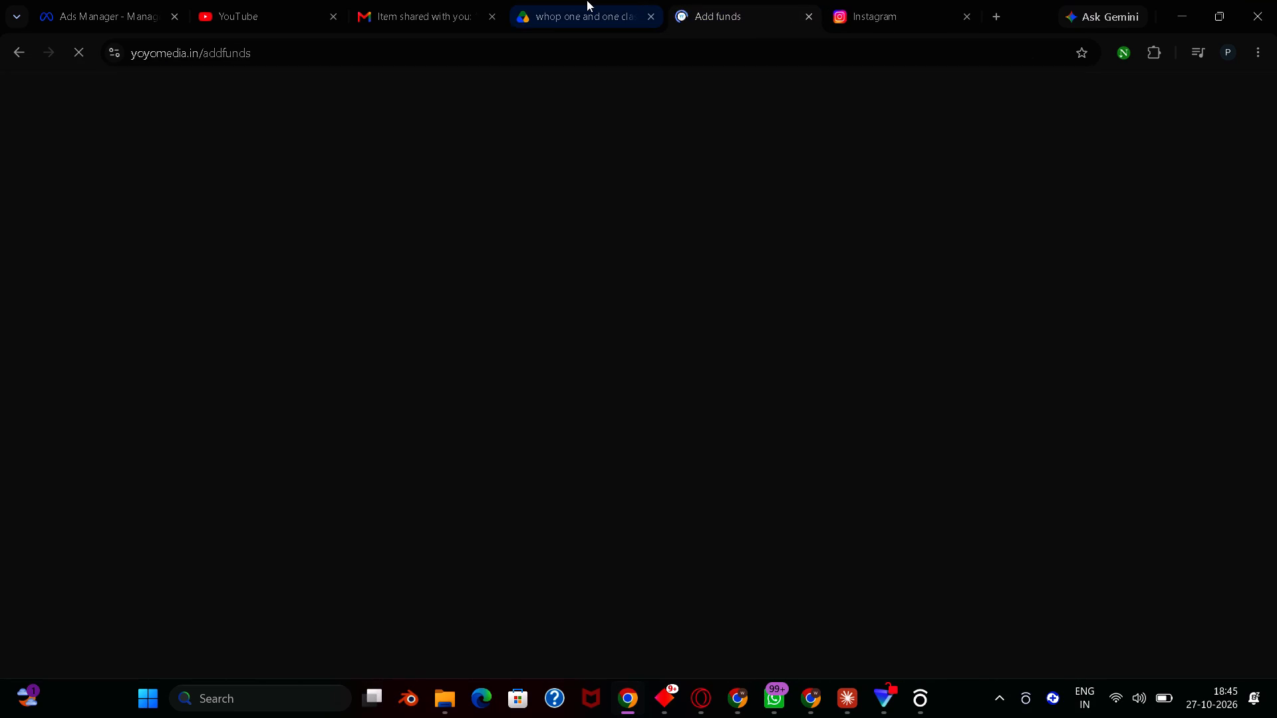
pyautogui.click(587, 0)
pyautogui.click(118, 1)
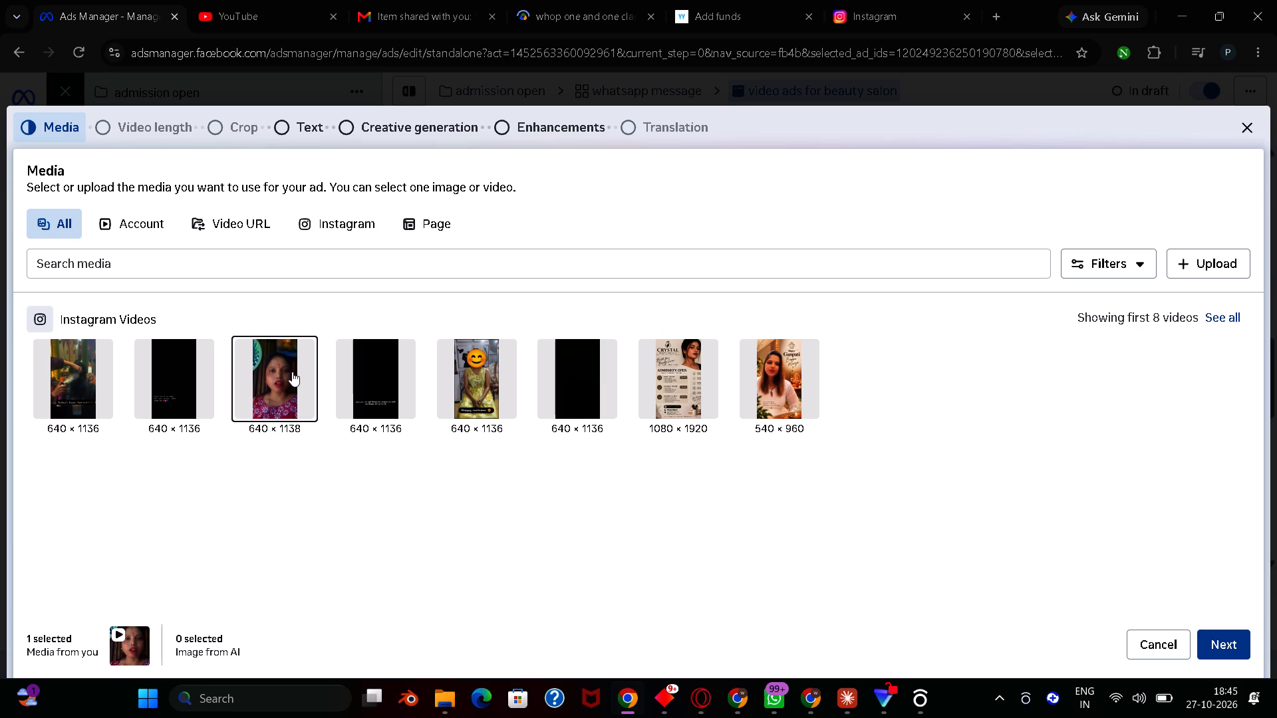
pyautogui.doubleClick(289, 378)
pyautogui.click(1222, 658)
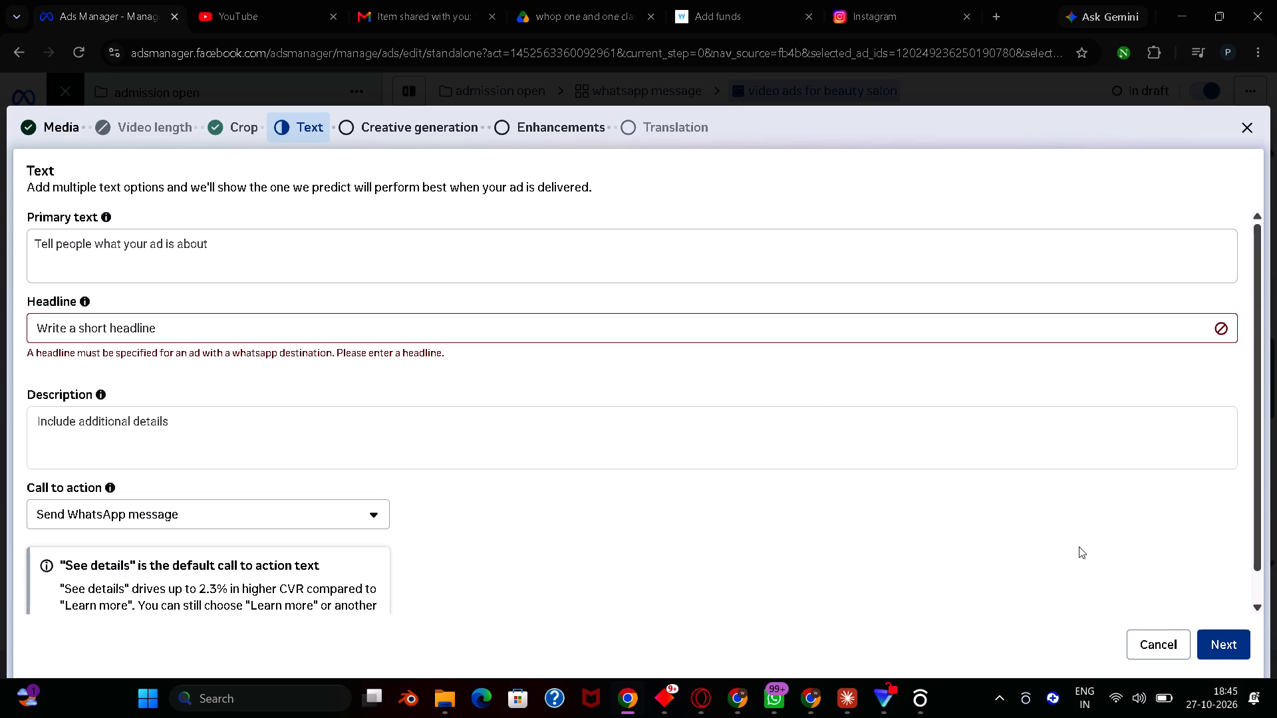
# Enter "-" as the ad's primary text.
pyautogui.click(489, 328)
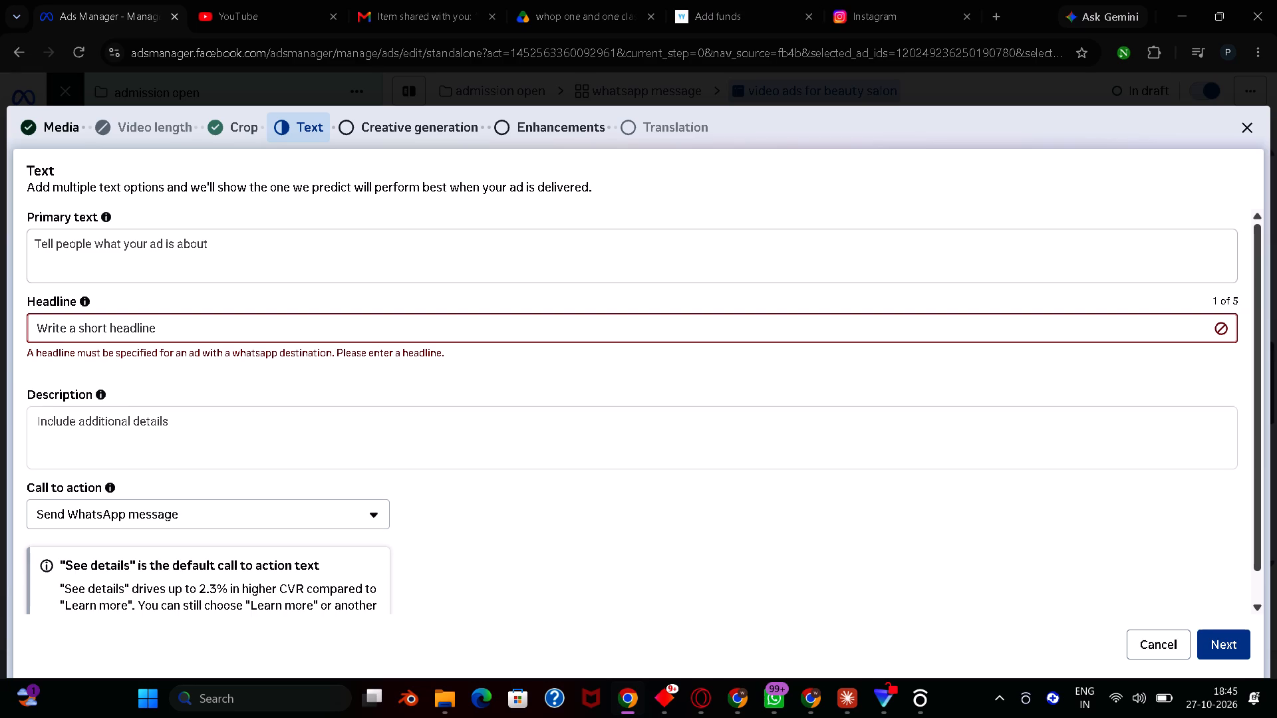
pyautogui.click(229, 312)
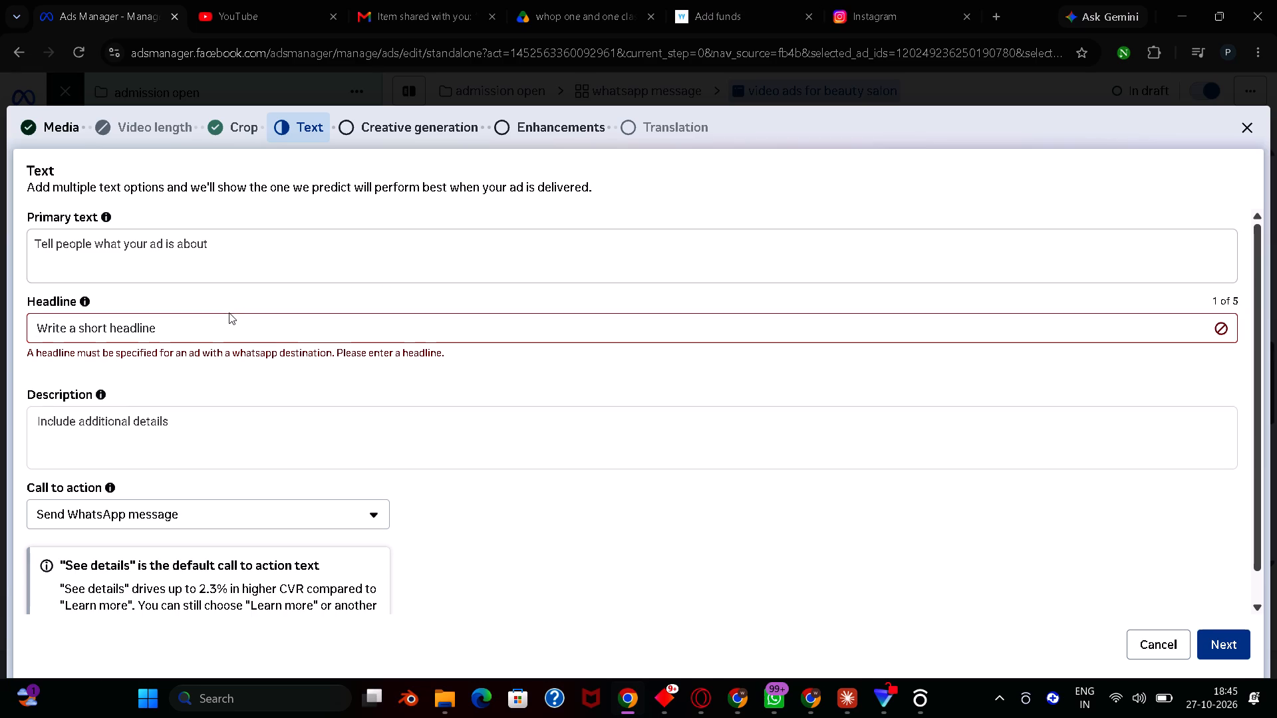
pyautogui.click(159, 247)
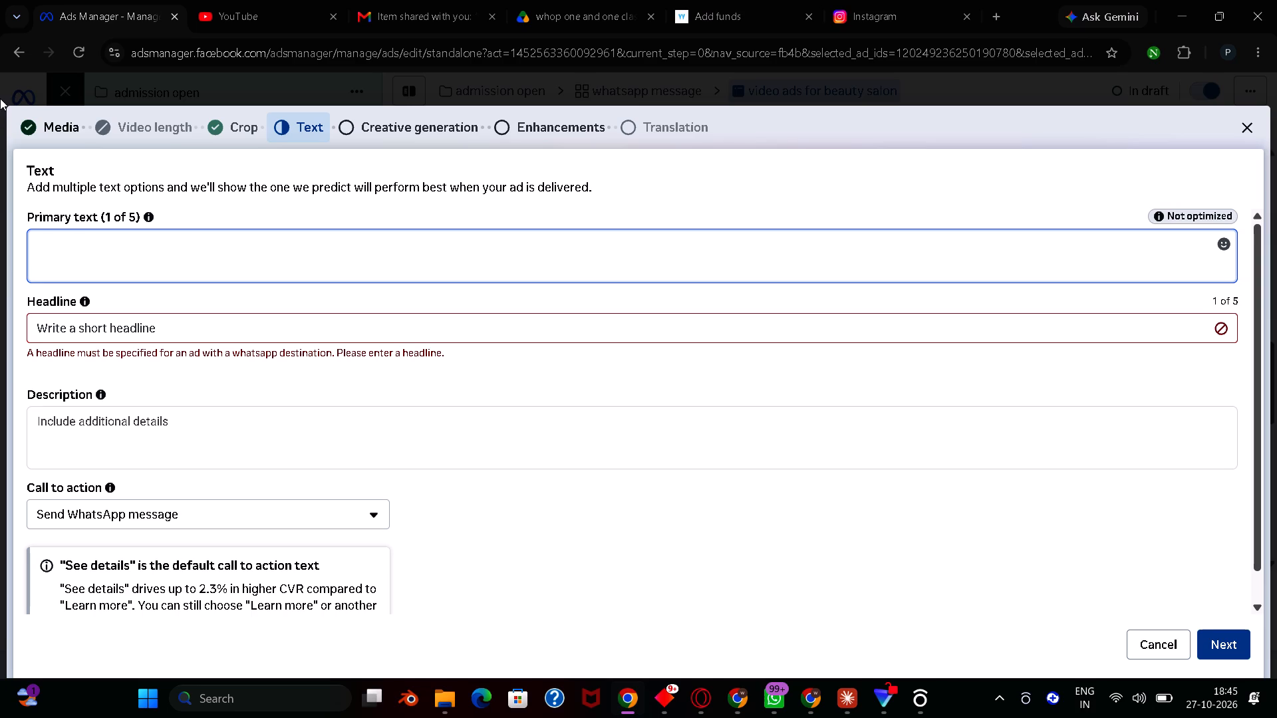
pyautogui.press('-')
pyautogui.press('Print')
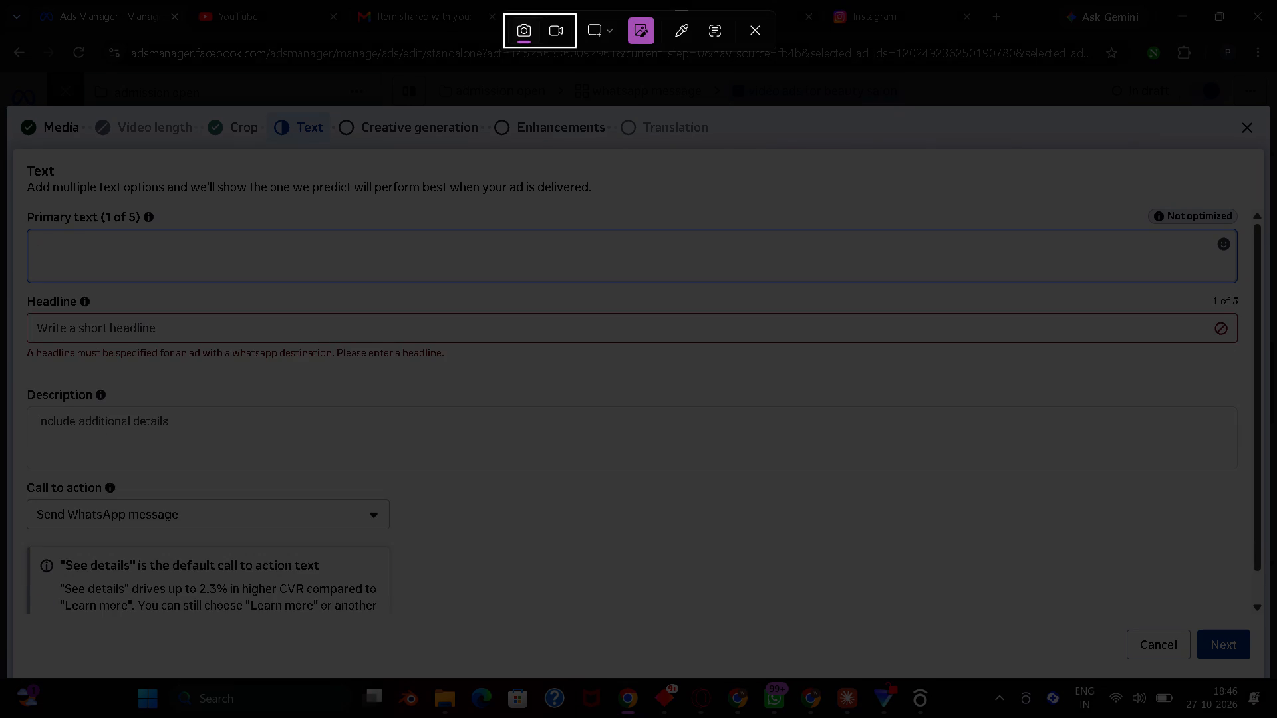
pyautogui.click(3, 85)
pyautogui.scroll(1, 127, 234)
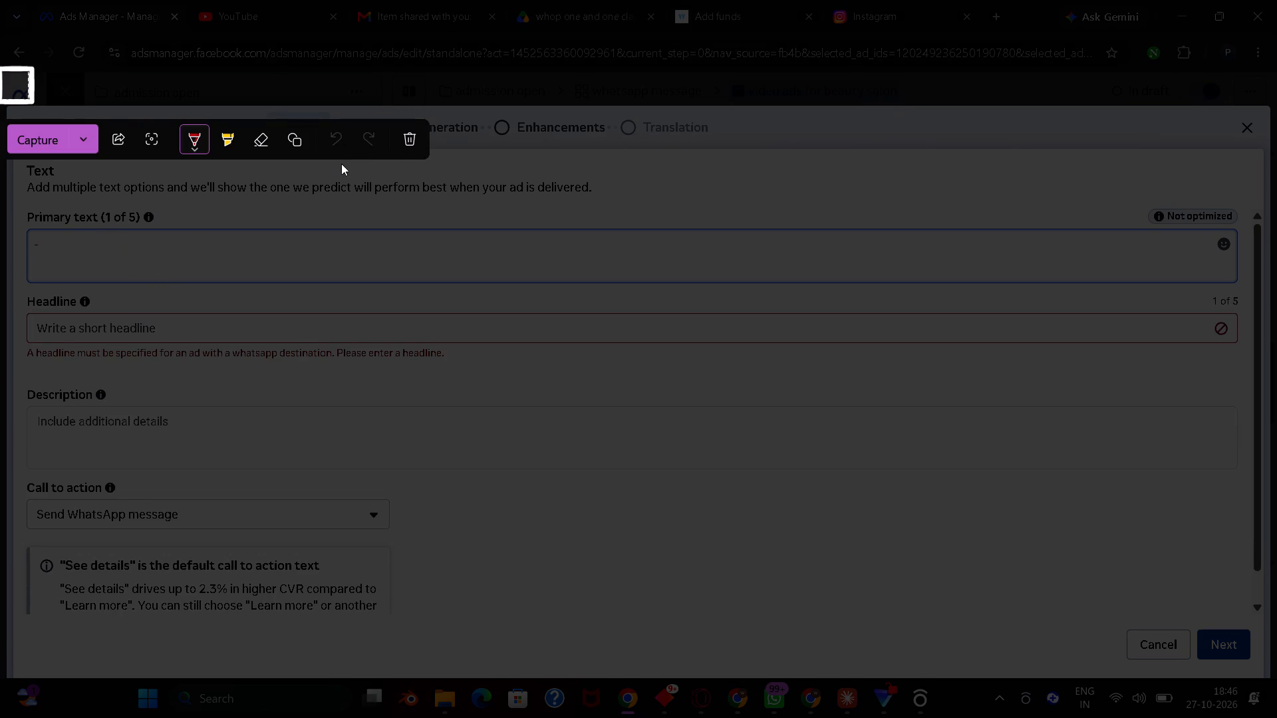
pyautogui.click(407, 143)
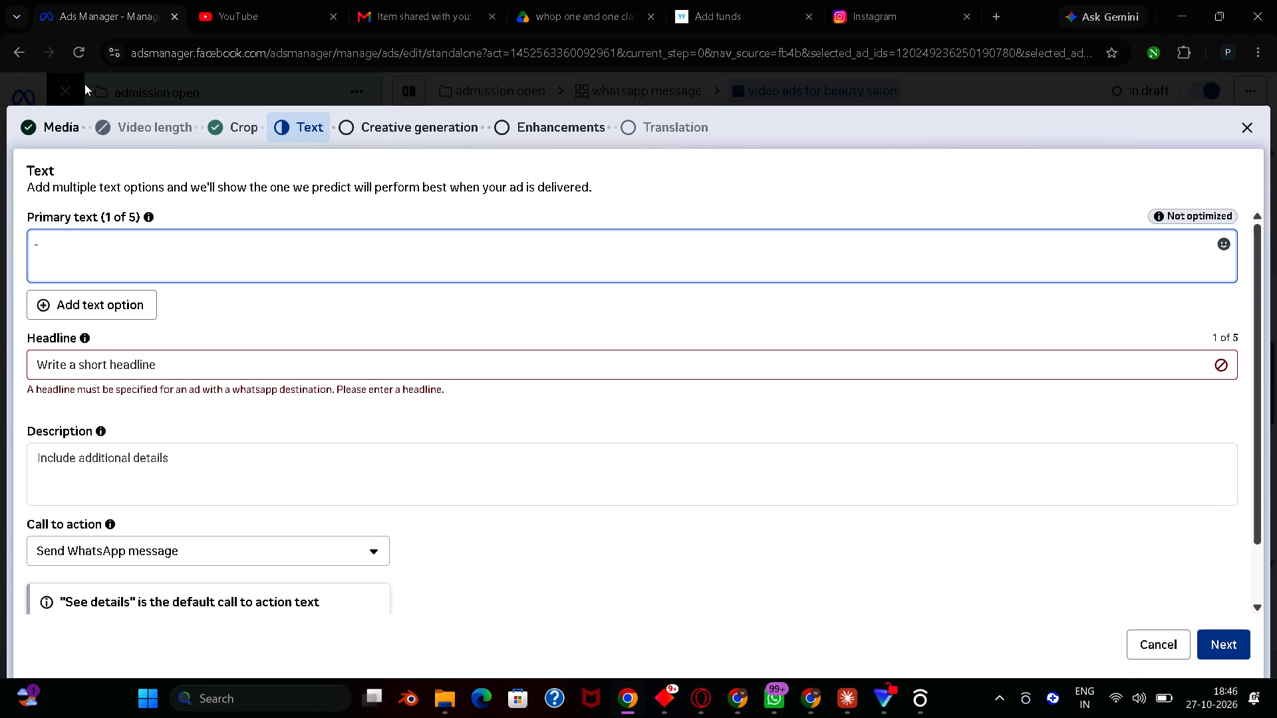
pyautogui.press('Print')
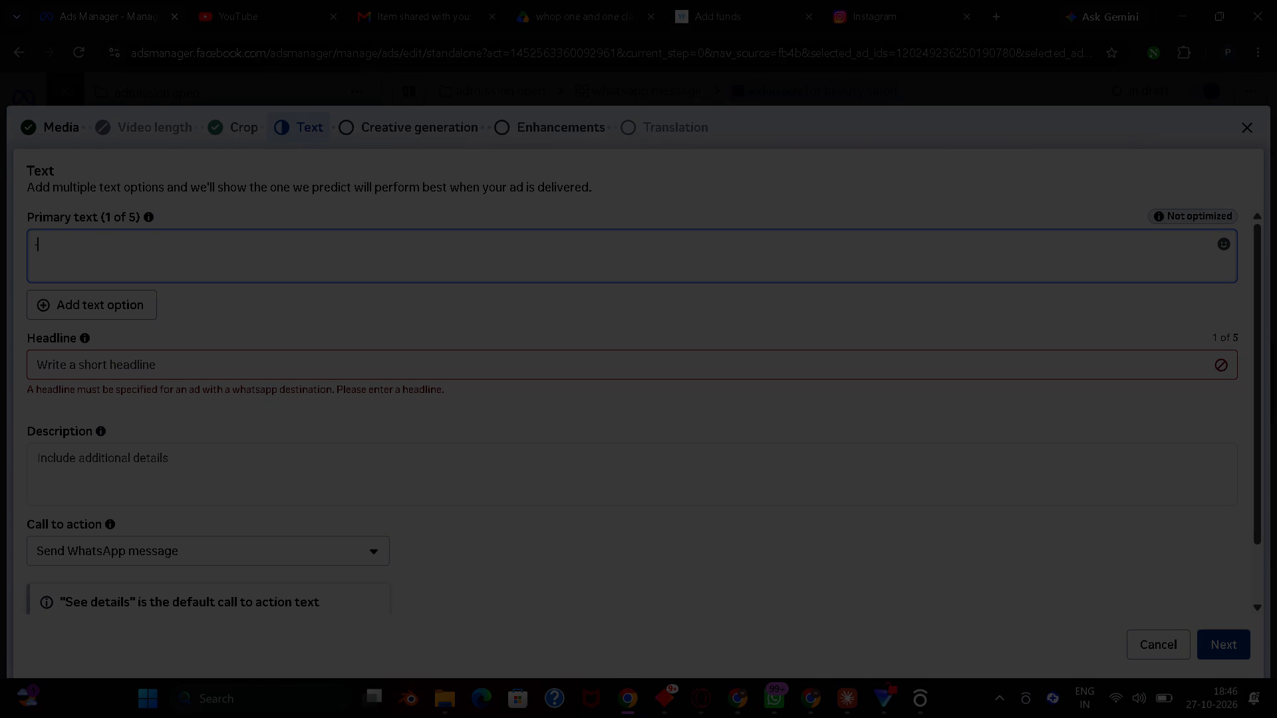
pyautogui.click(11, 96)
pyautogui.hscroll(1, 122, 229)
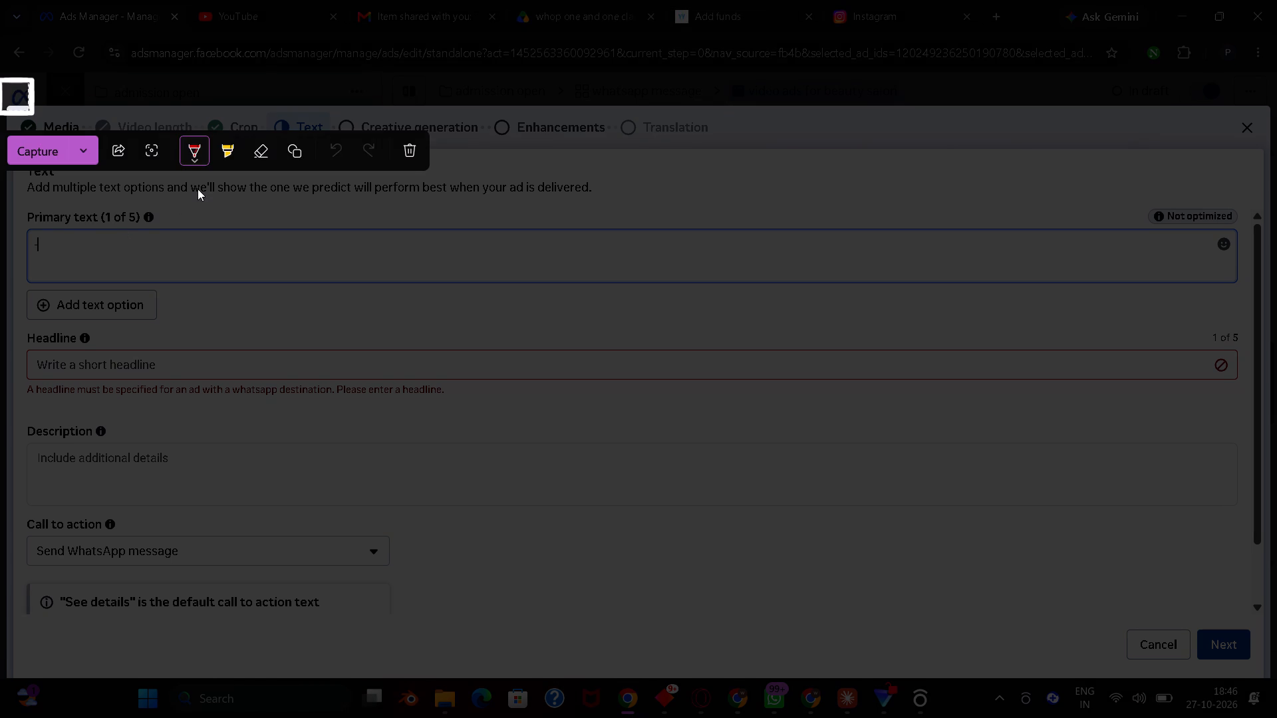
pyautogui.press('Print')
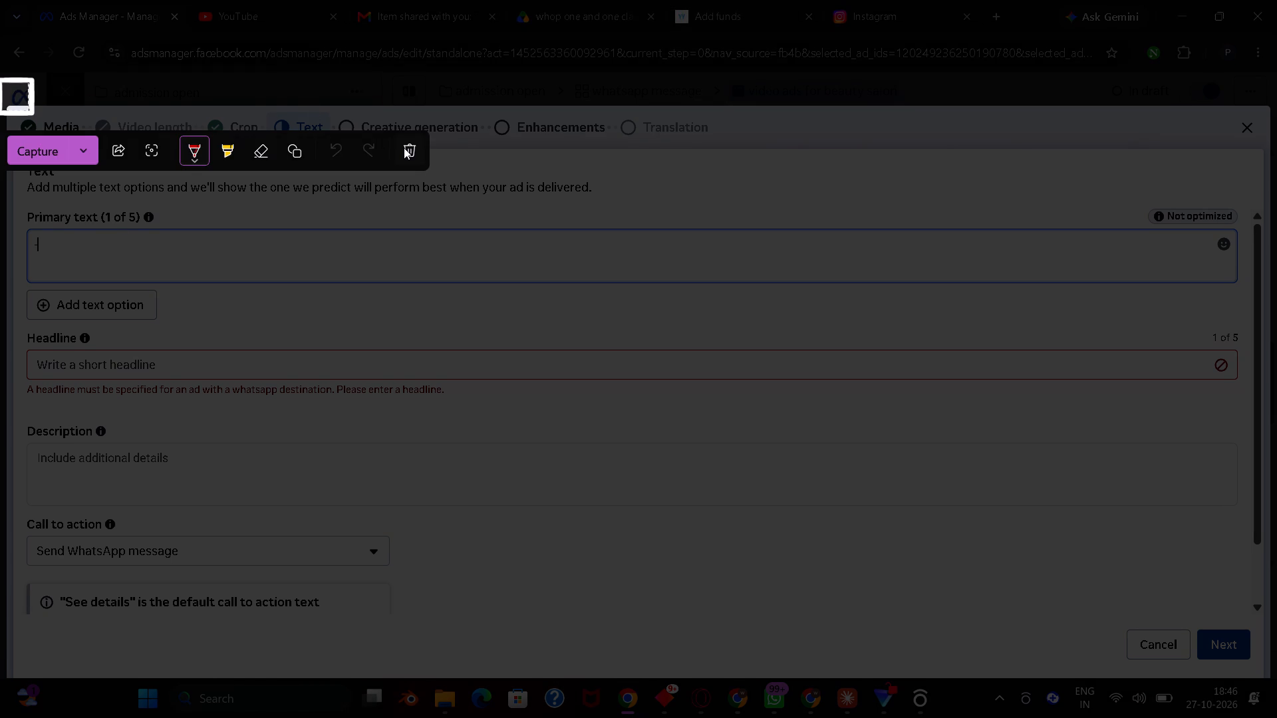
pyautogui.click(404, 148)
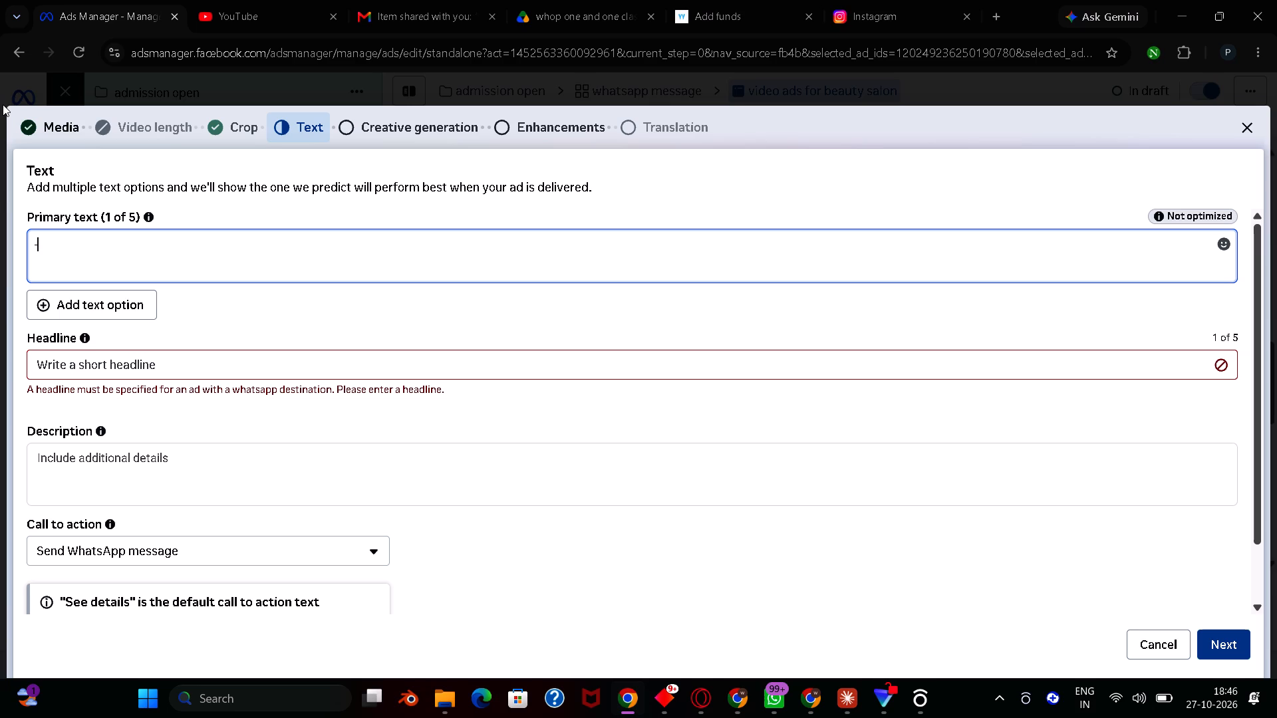